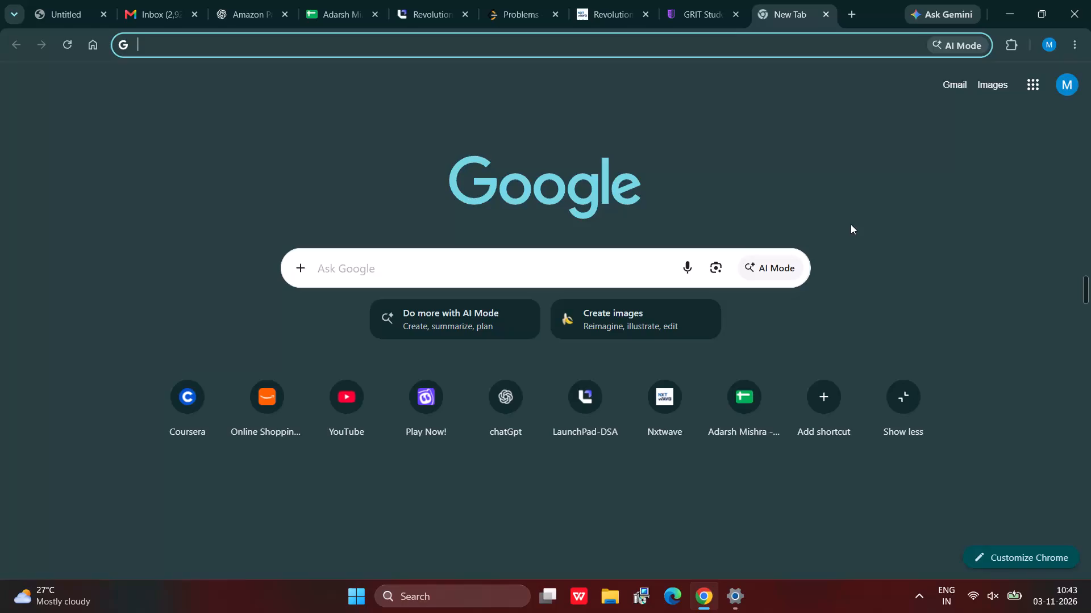
# Start Power BI Desktop and open the recent report company-sales-report-today.pbix.
pyautogui.click(488, 596)
pyautogui.write('po')
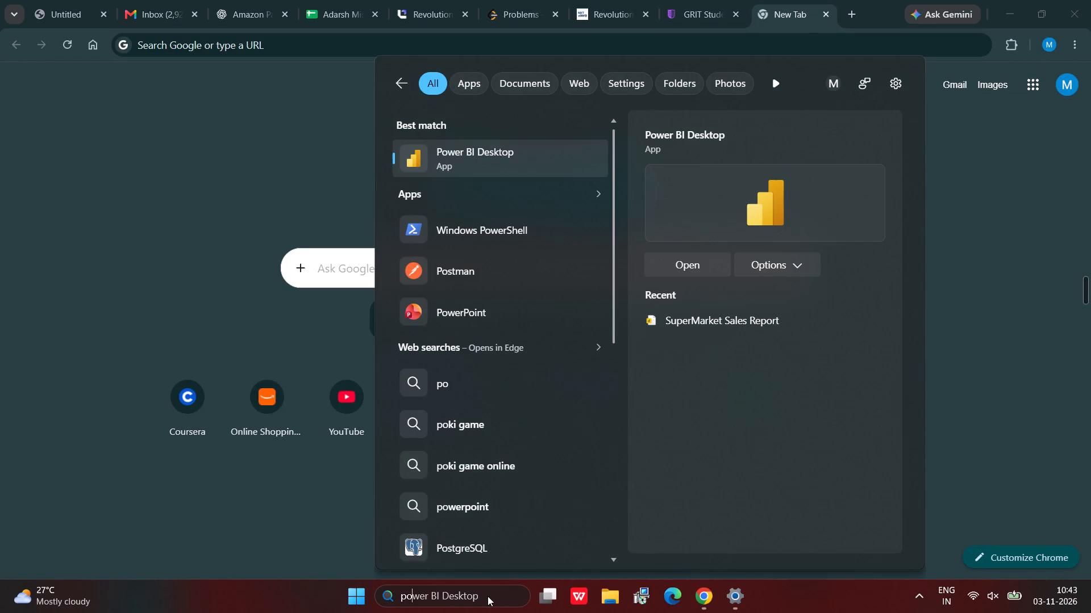
pyautogui.click(688, 269)
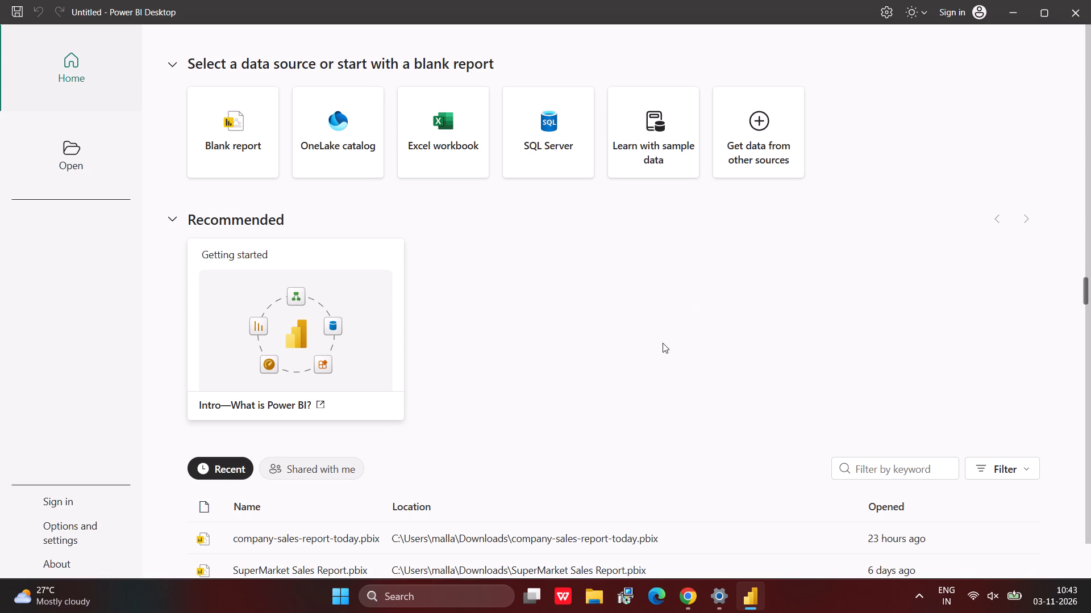
pyautogui.click(594, 539)
pyautogui.click(343, 539)
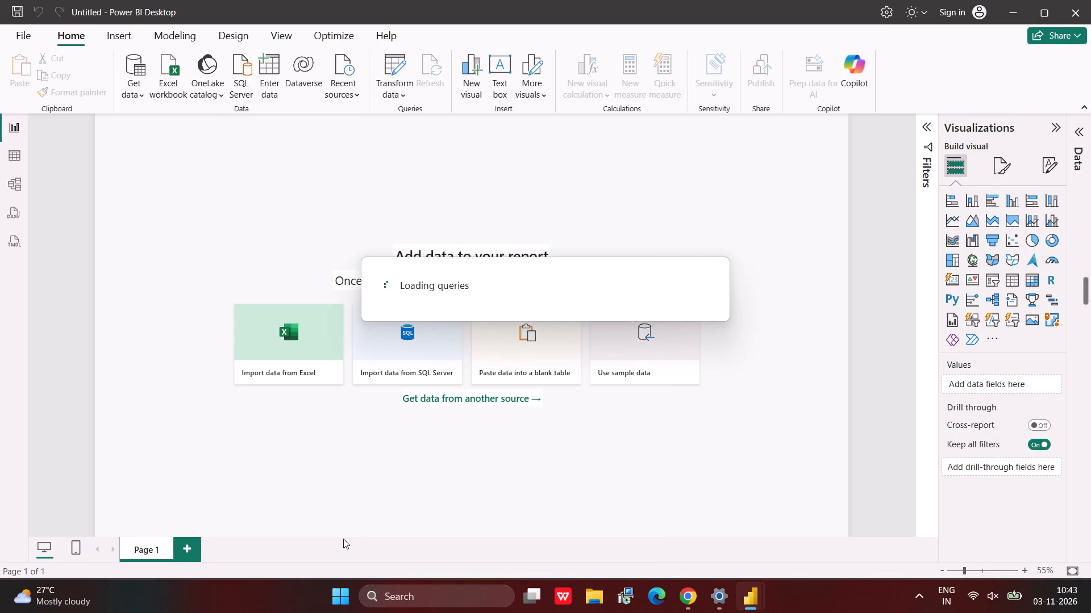
pyautogui.click(914, 596)
pyautogui.click(914, 596)
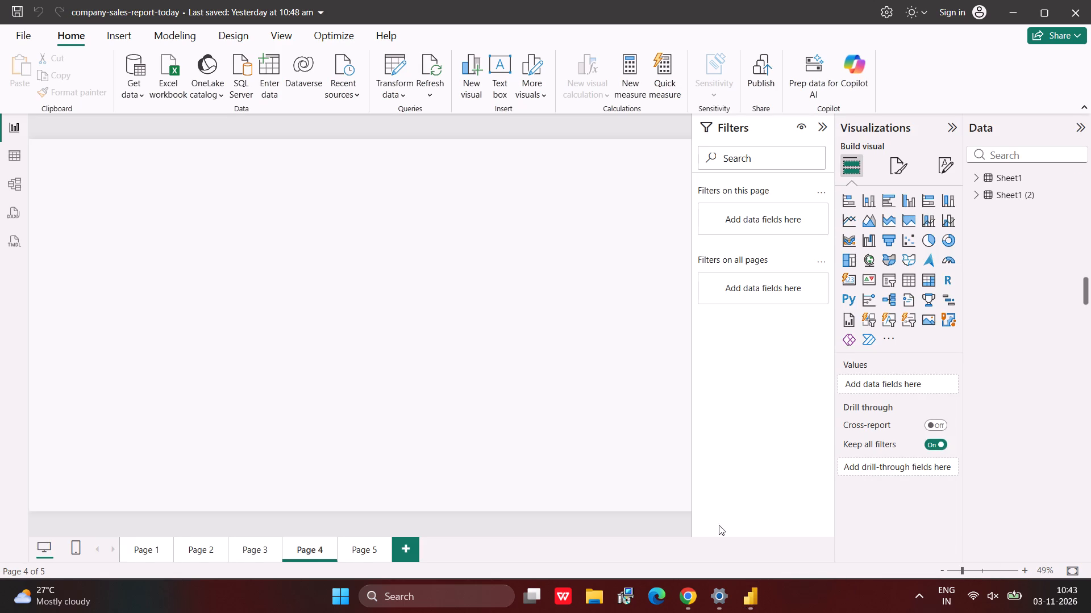
# Remove the empty table visual from Page 5.
pyautogui.click(365, 551)
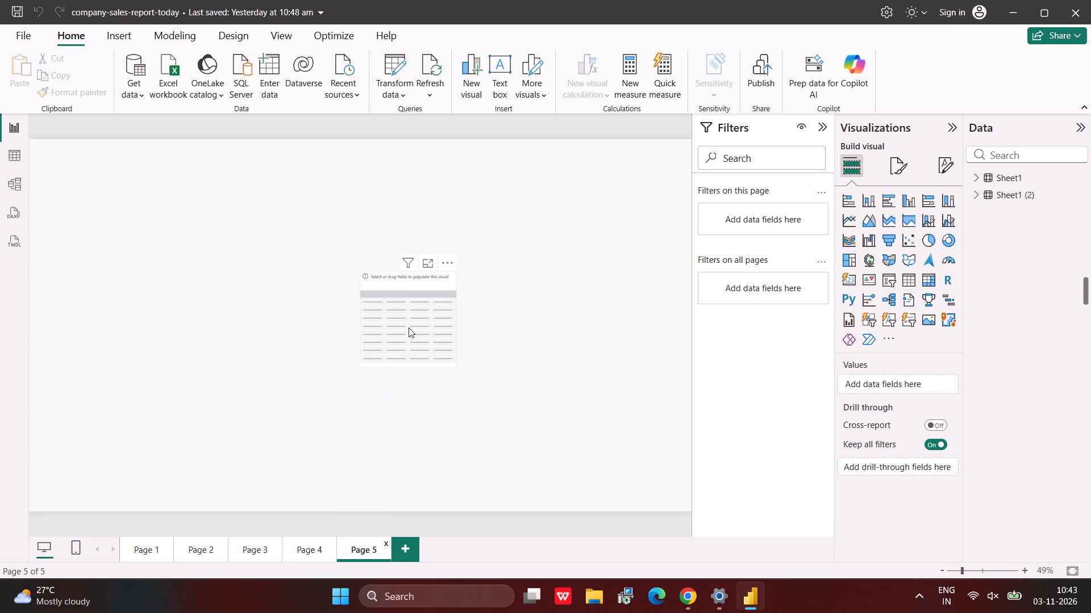
pyautogui.click(416, 332)
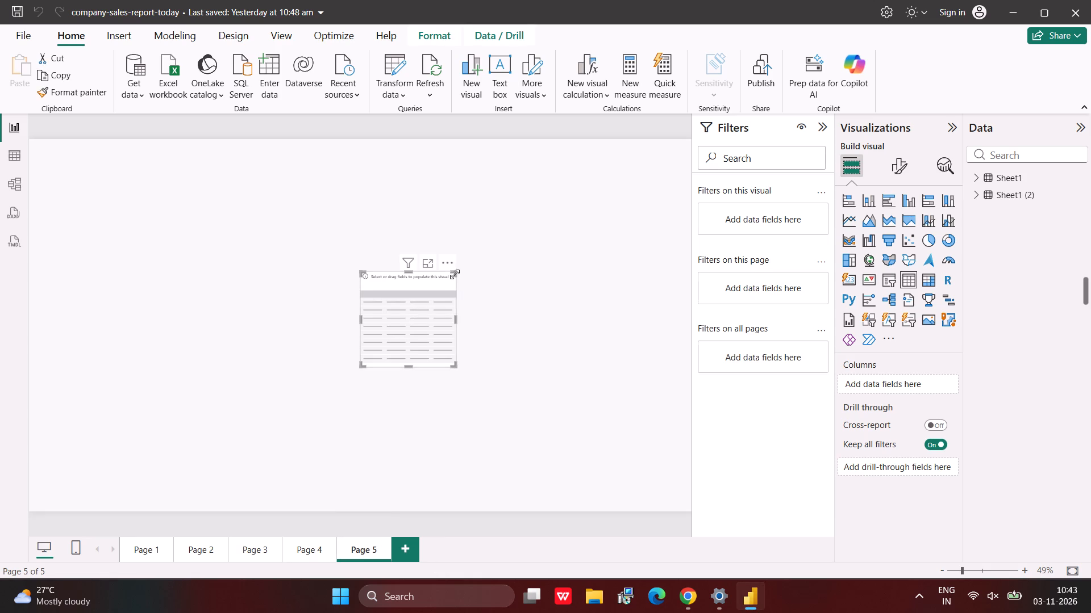
pyautogui.click(449, 265)
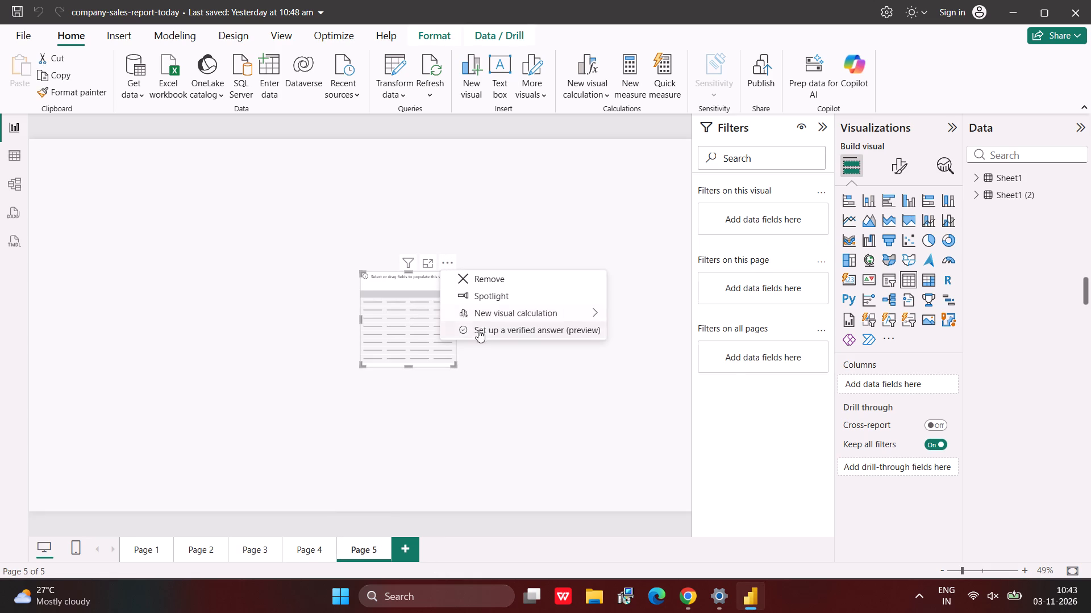
pyautogui.click(506, 285)
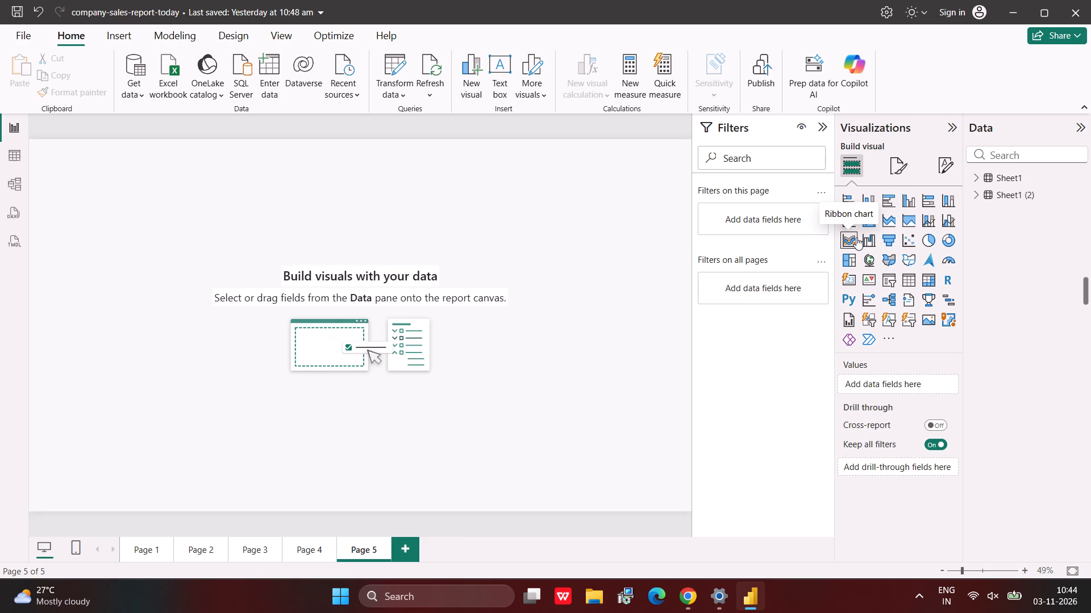
# Insert a text box on Page 5 and enter the title "Ribbon Chart".
pyautogui.click(500, 65)
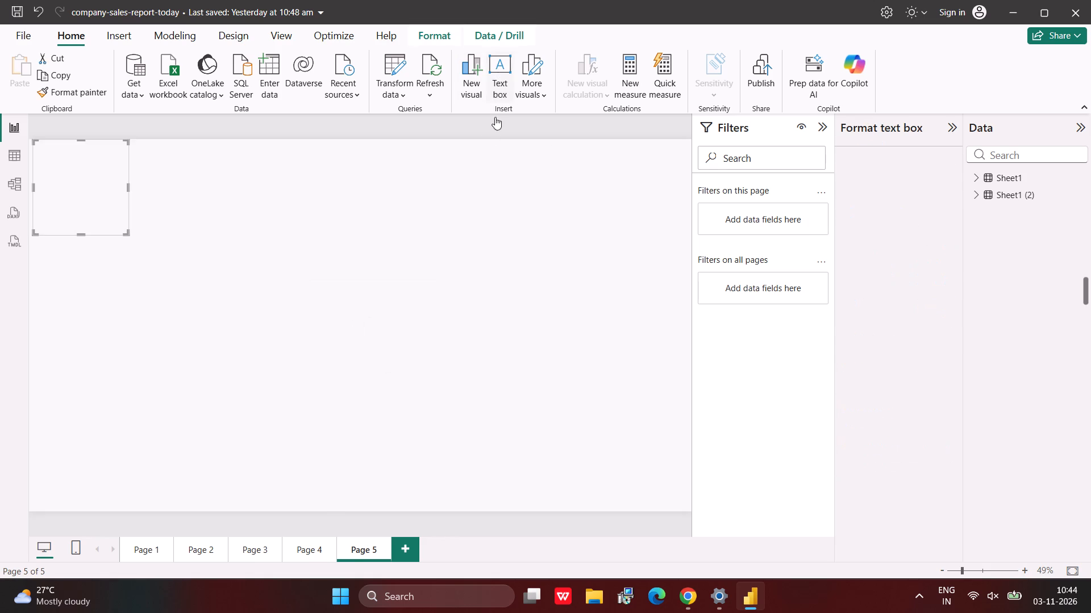
pyautogui.moveTo(111, 182); pyautogui.dragTo(119, 192)
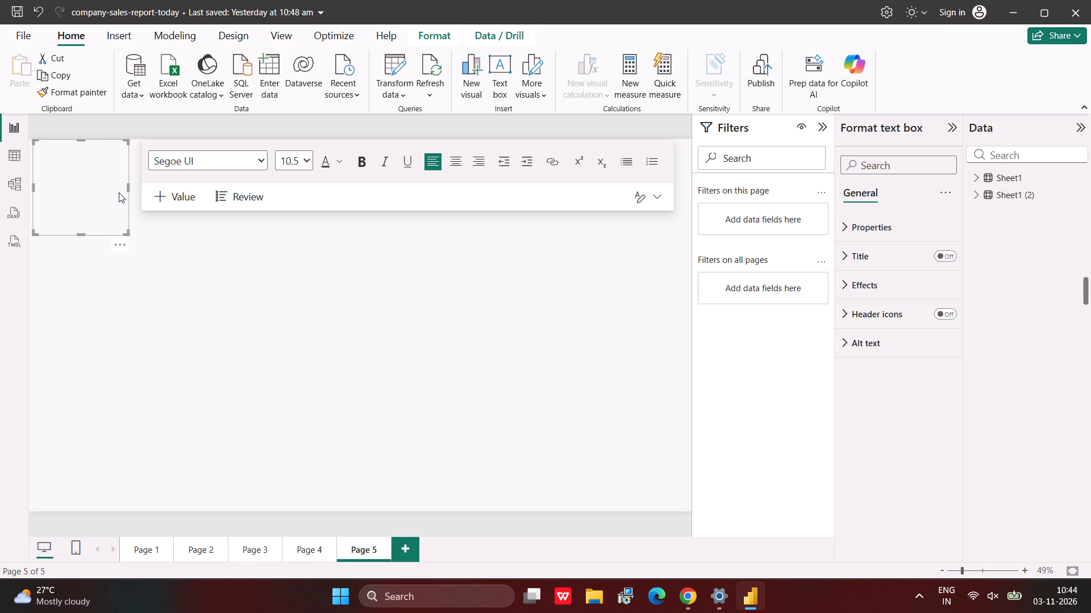
pyautogui.click(119, 192)
pyautogui.click(292, 155)
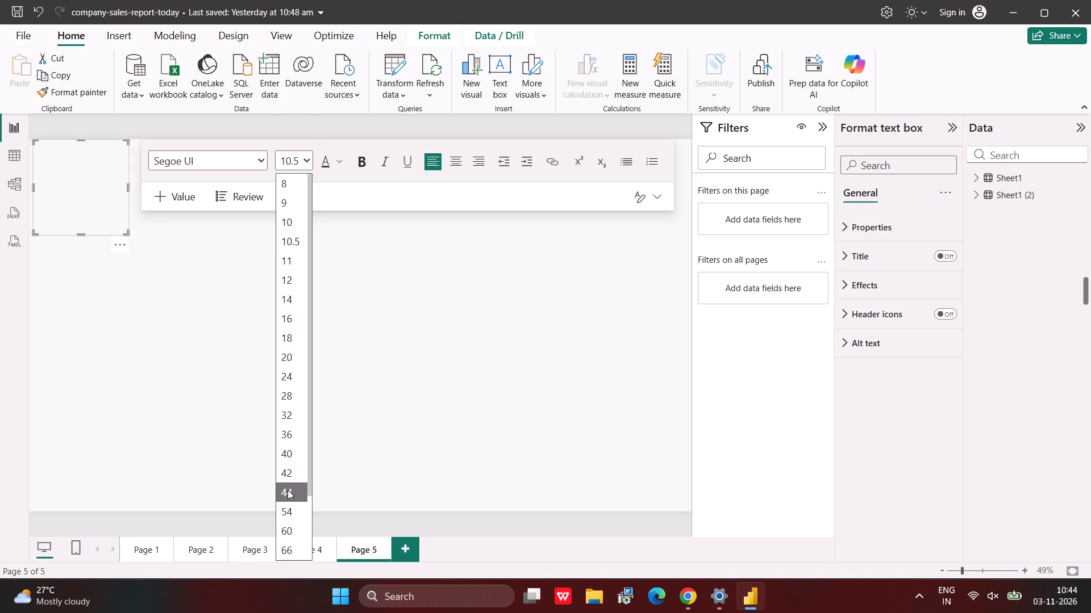
pyautogui.click(289, 481)
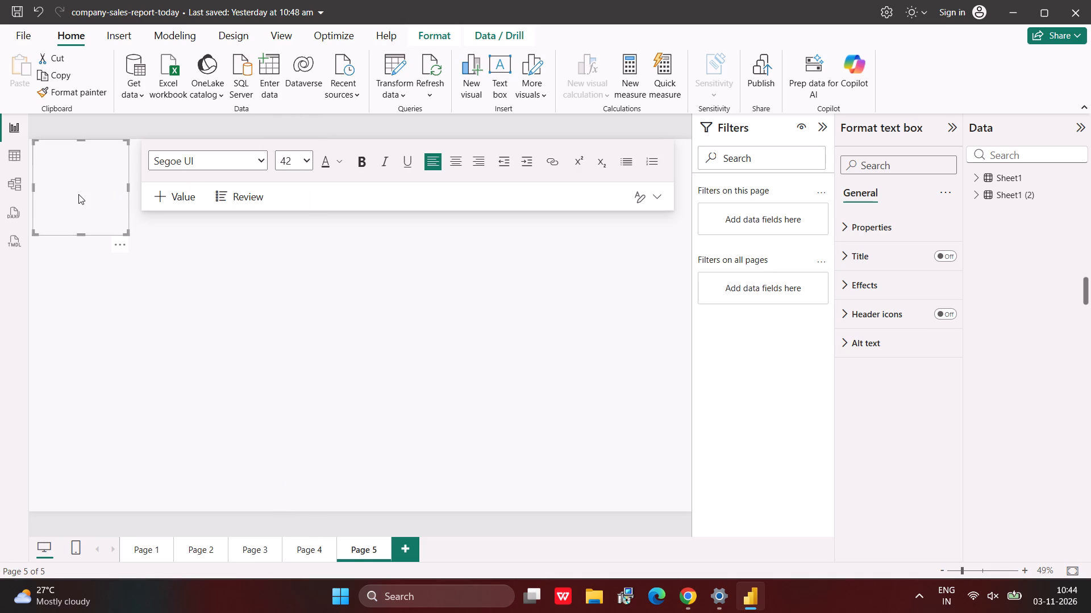
pyautogui.click(78, 194)
pyautogui.press('r')
pyautogui.press('BackSpace')
pyautogui.write('Ribb')
pyautogui.write('on Chq')
pyautogui.press('BackSpace')
pyautogui.press('a')
pyautogui.write('rt')
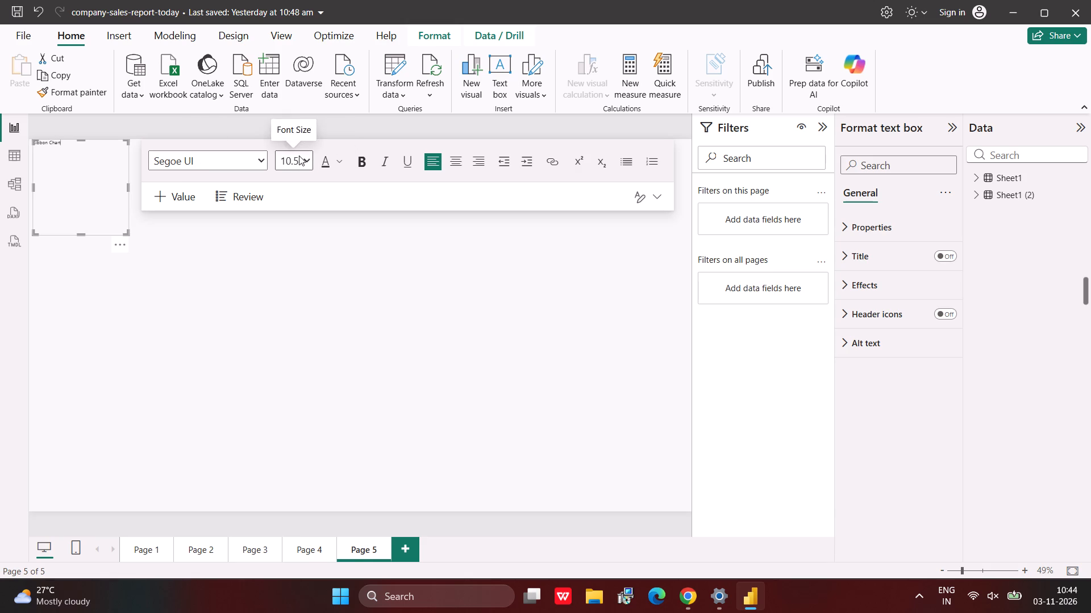
# Set the font size of the whole "Ribbon Chart" title to 44.
pyautogui.moveTo(89, 138); pyautogui.dragTo(46, 143)
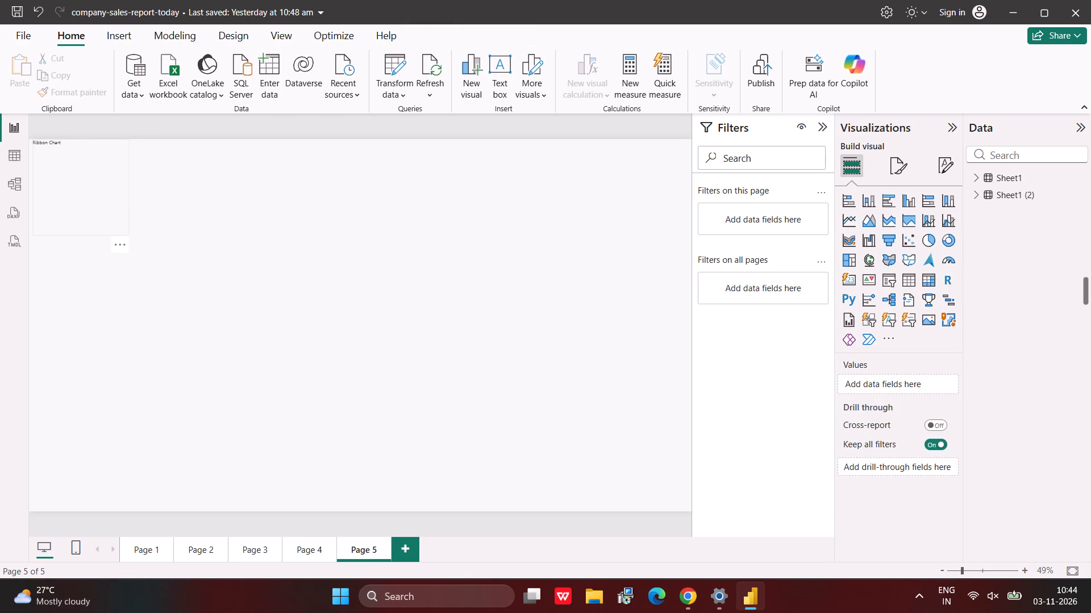
pyautogui.moveTo(46, 143); pyautogui.dragTo(60, 142)
pyautogui.click(74, 162)
pyautogui.moveTo(63, 142); pyautogui.dragTo(40, 142)
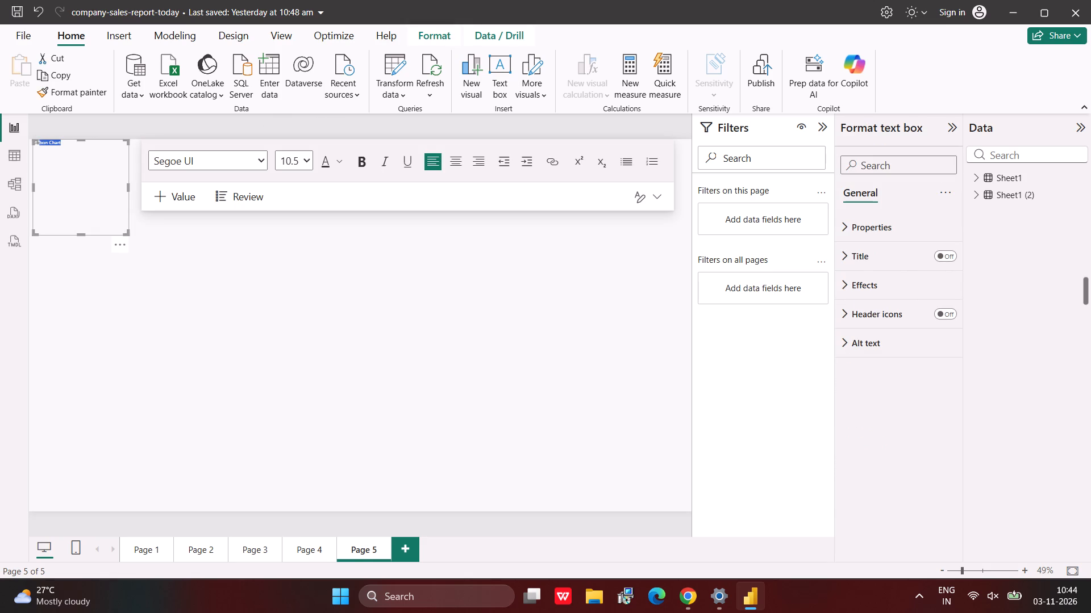
pyautogui.moveTo(40, 142); pyautogui.dragTo(34, 141)
pyautogui.click(34, 141)
pyautogui.click(293, 161)
pyautogui.click(300, 493)
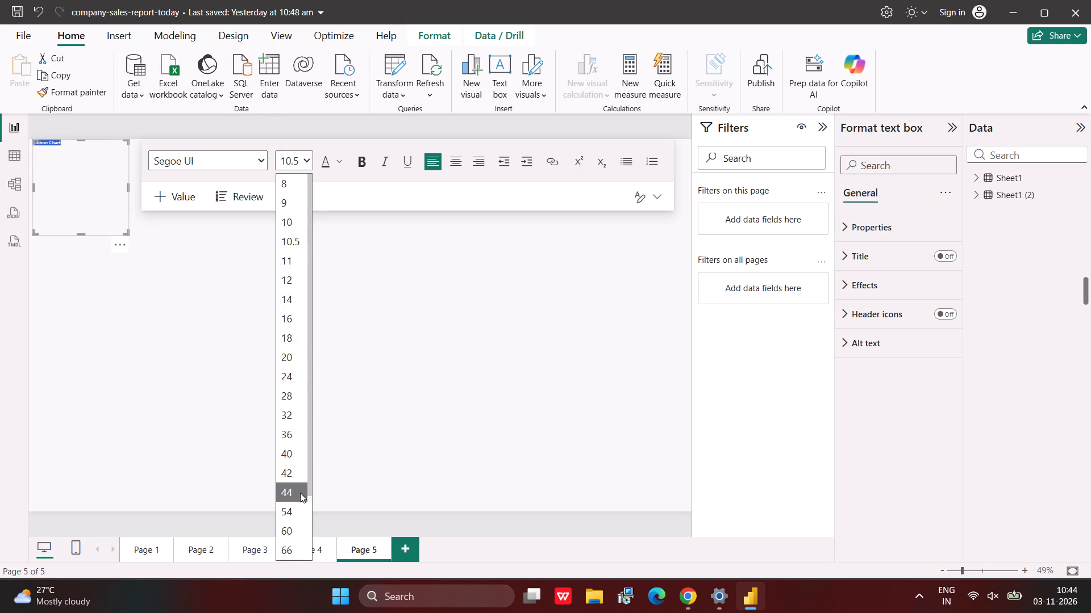
pyautogui.click(81, 220)
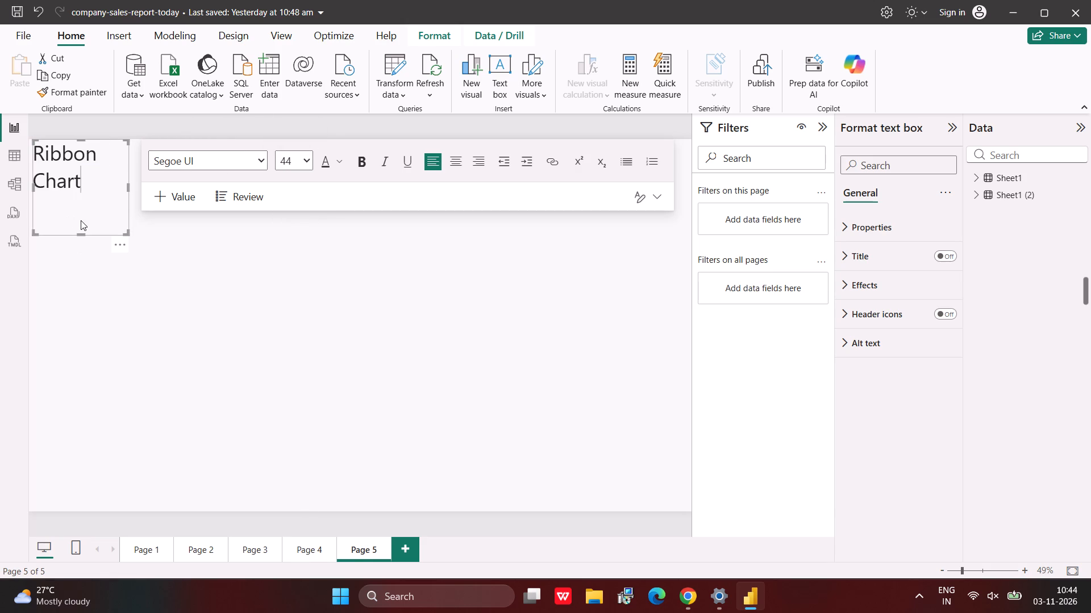
# Widen the title text box to more than twice its width so the title fits on one line.
pyautogui.click(353, 167)
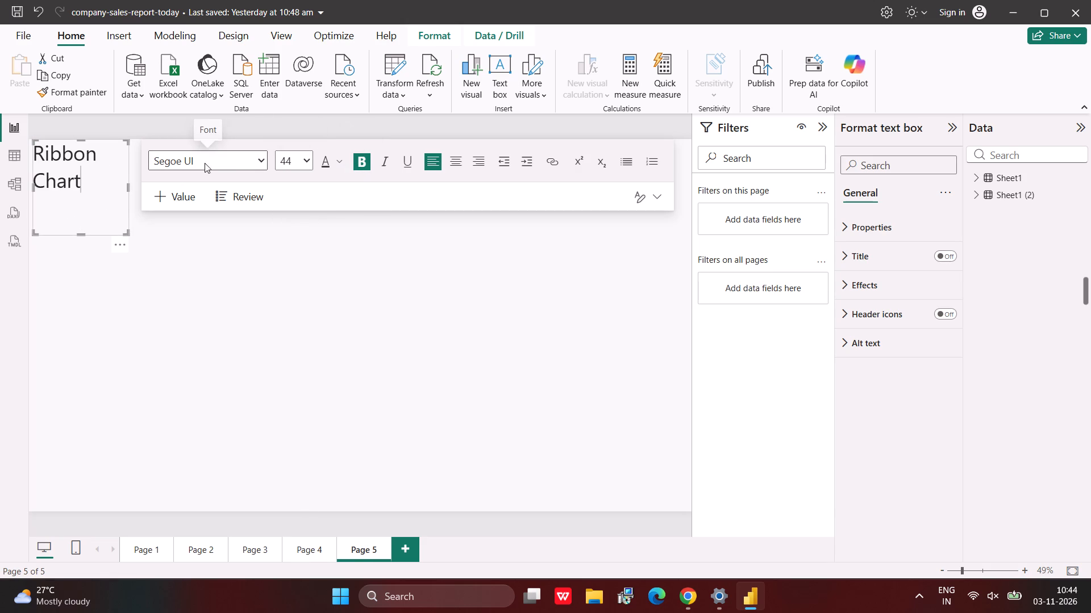
pyautogui.click(127, 185)
pyautogui.moveTo(128, 185); pyautogui.dragTo(265, 138)
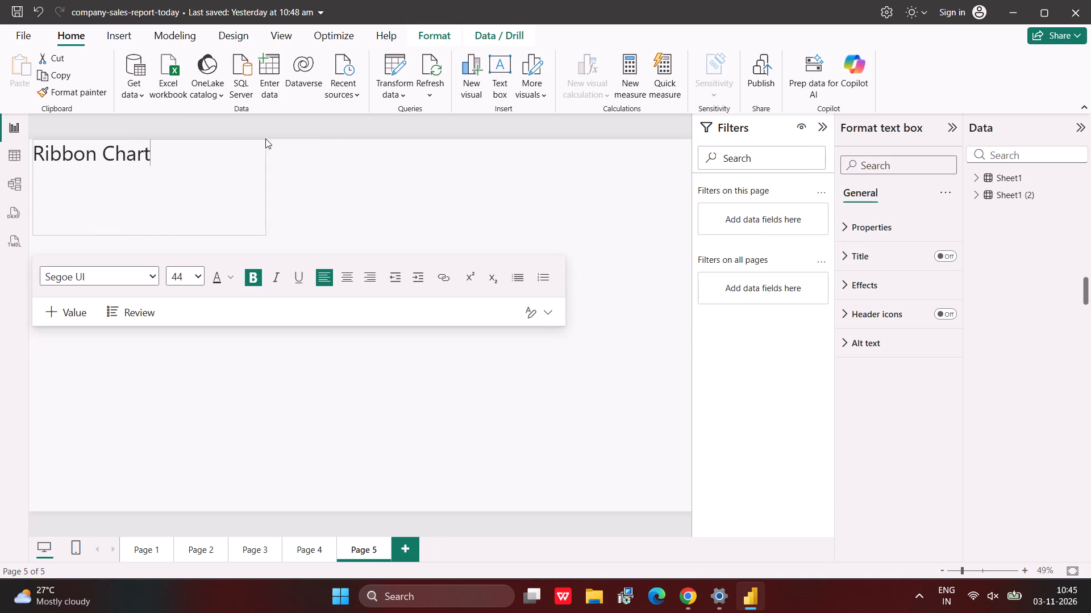
pyautogui.moveTo(265, 138); pyautogui.dragTo(264, 147)
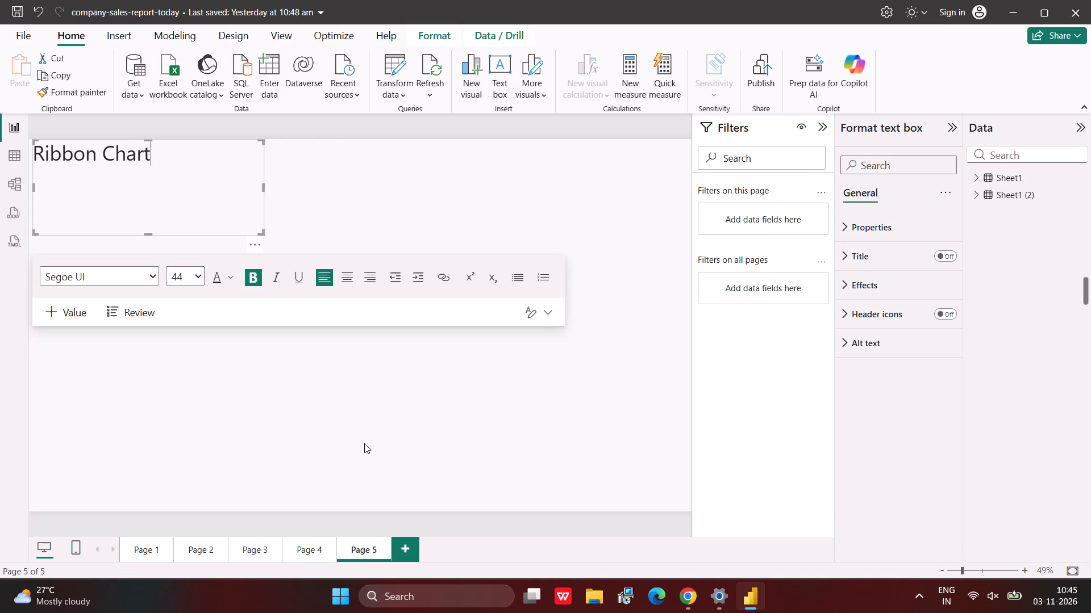
pyautogui.click(364, 443)
# Make the whole "Ribbon Chart" title bold.
pyautogui.moveTo(125, 211); pyautogui.dragTo(168, 215)
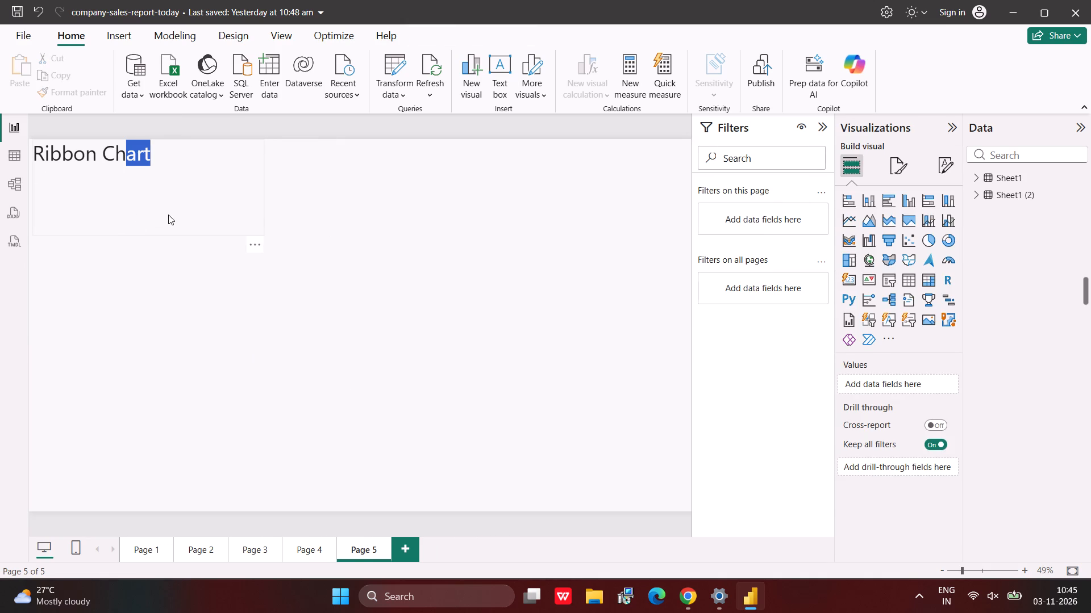
pyautogui.click(168, 215)
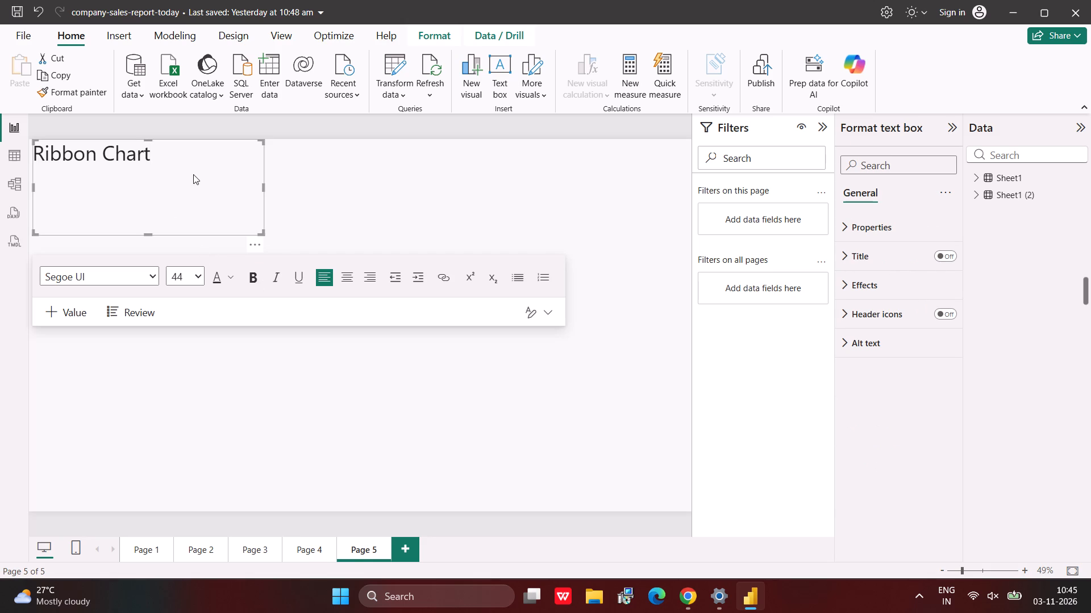
pyautogui.moveTo(173, 157); pyautogui.dragTo(34, 153)
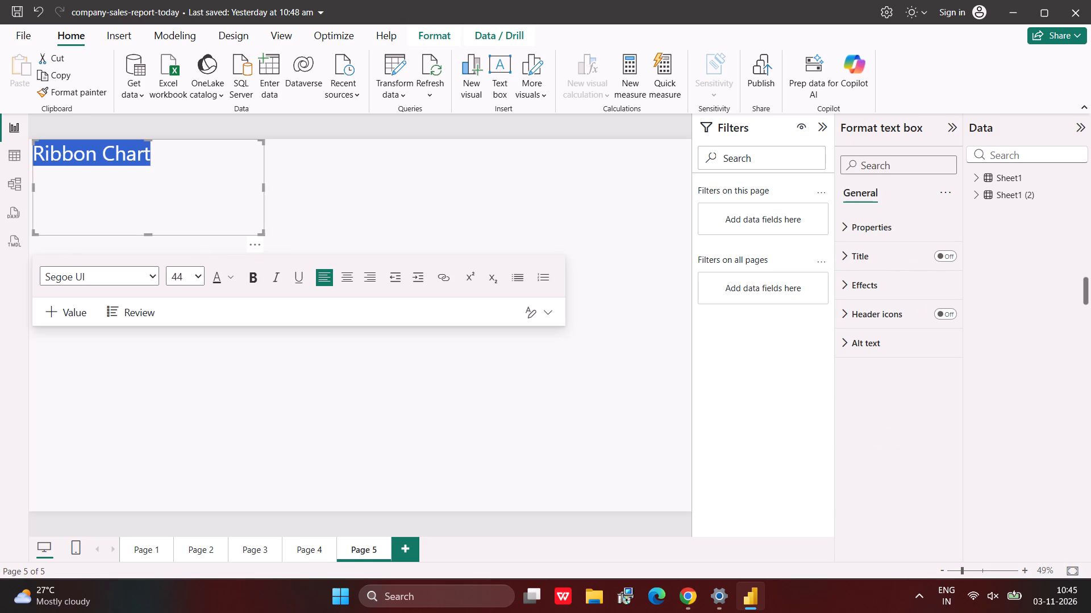
pyautogui.moveTo(34, 153); pyautogui.dragTo(34, 152)
pyautogui.click(253, 271)
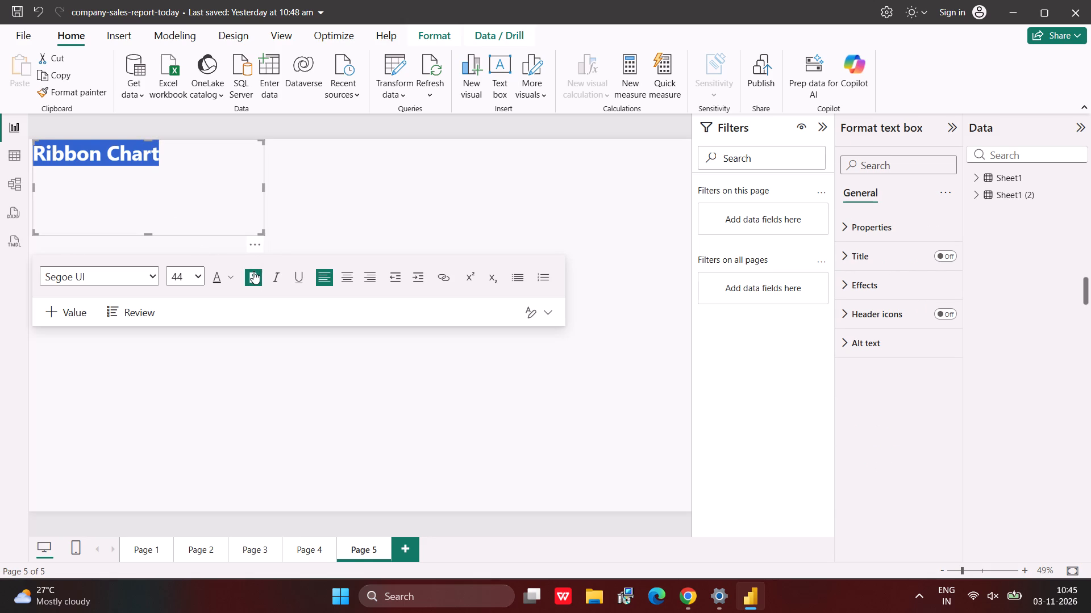
pyautogui.click(352, 200)
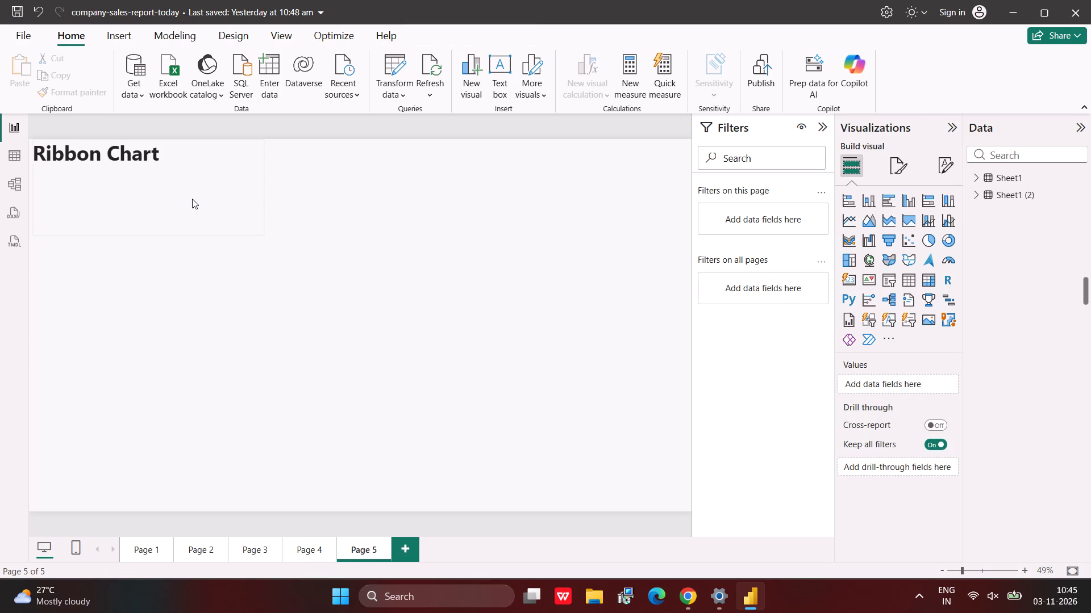
# Shift the title text box toward the top centre of the page by resizing both its sides, keeping the title on one line.
pyautogui.click(192, 199)
pyautogui.moveTo(35, 233); pyautogui.dragTo(240, 236)
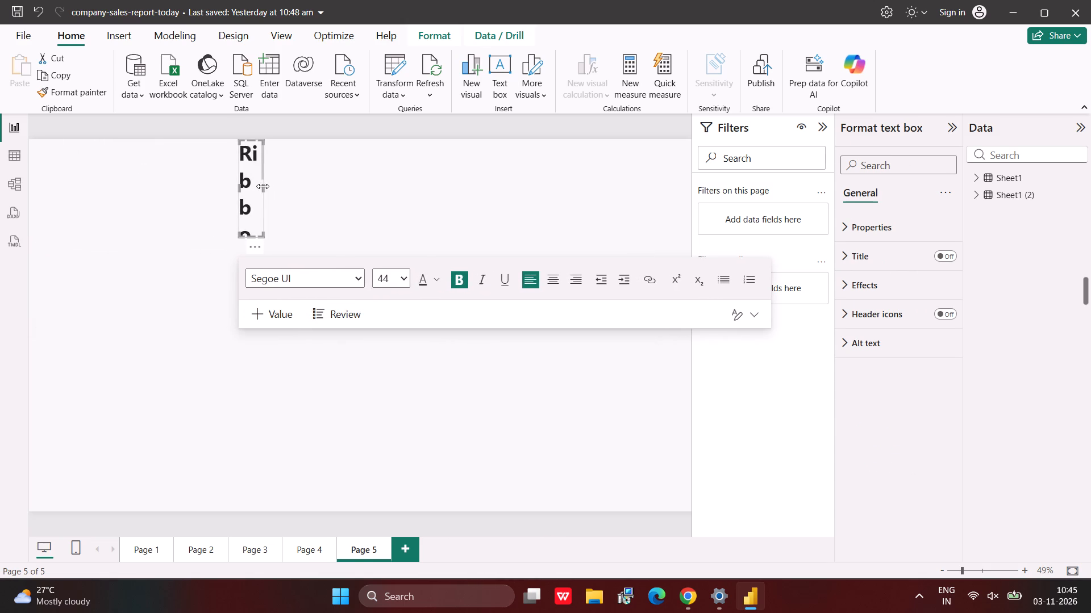
pyautogui.moveTo(263, 186); pyautogui.dragTo(411, 162)
pyautogui.click(474, 163)
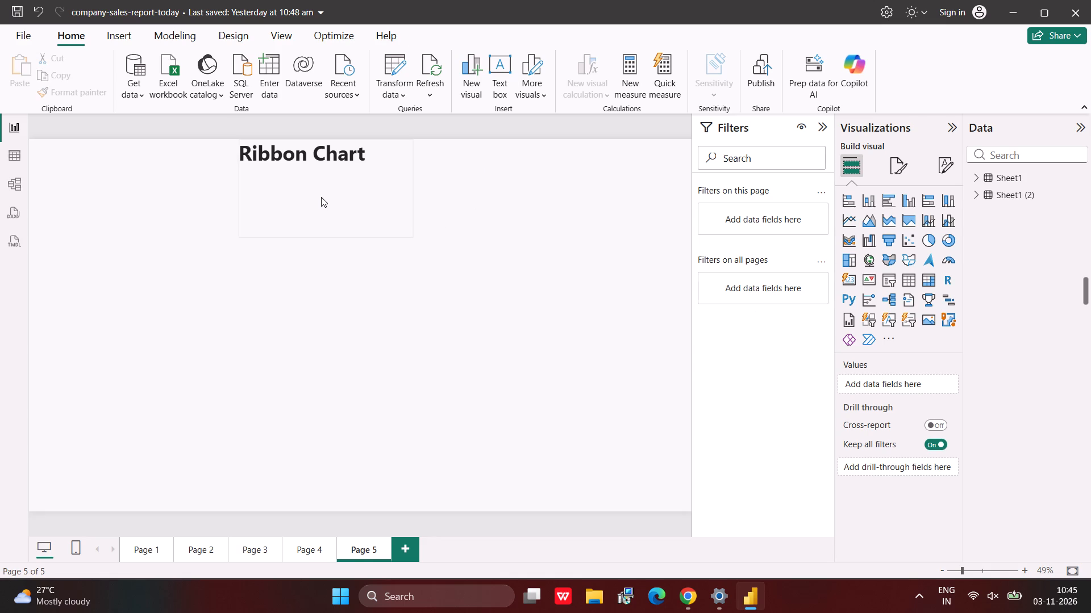
pyautogui.moveTo(321, 197); pyautogui.dragTo(332, 203)
pyautogui.click(448, 206)
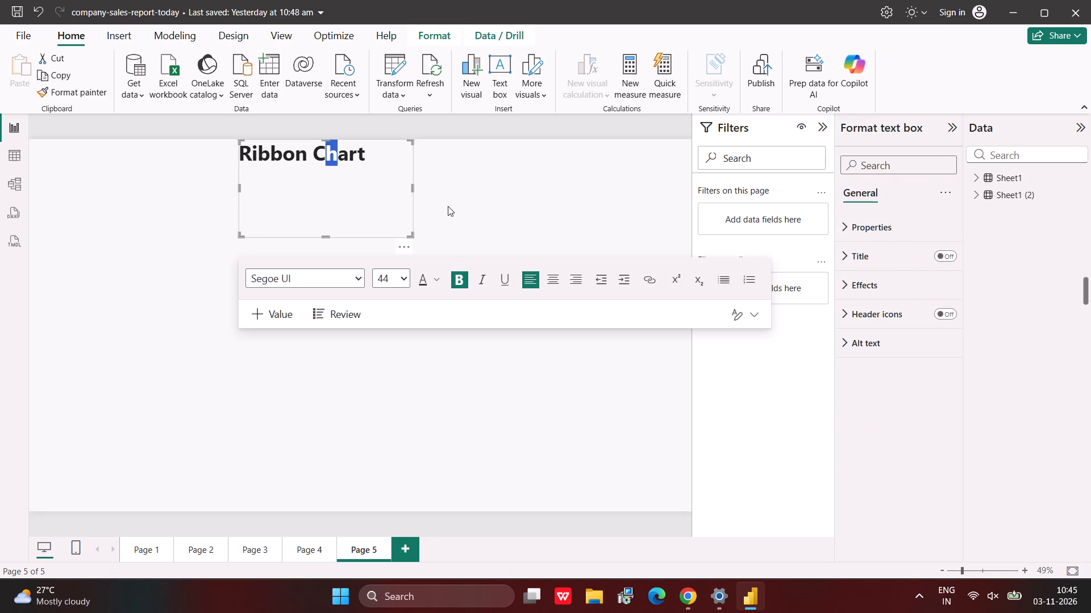
pyautogui.click(374, 209)
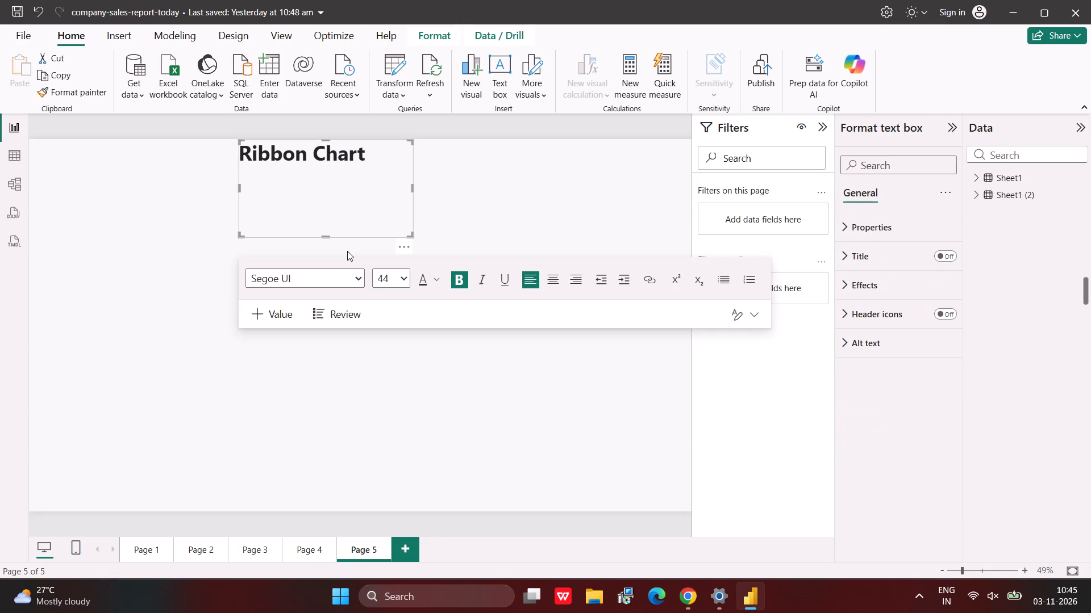
# Shrink the title text box to about half its height and pull its left edge inward, keeping "Ribbon Chart" on one line.
pyautogui.moveTo(325, 236); pyautogui.dragTo(325, 204)
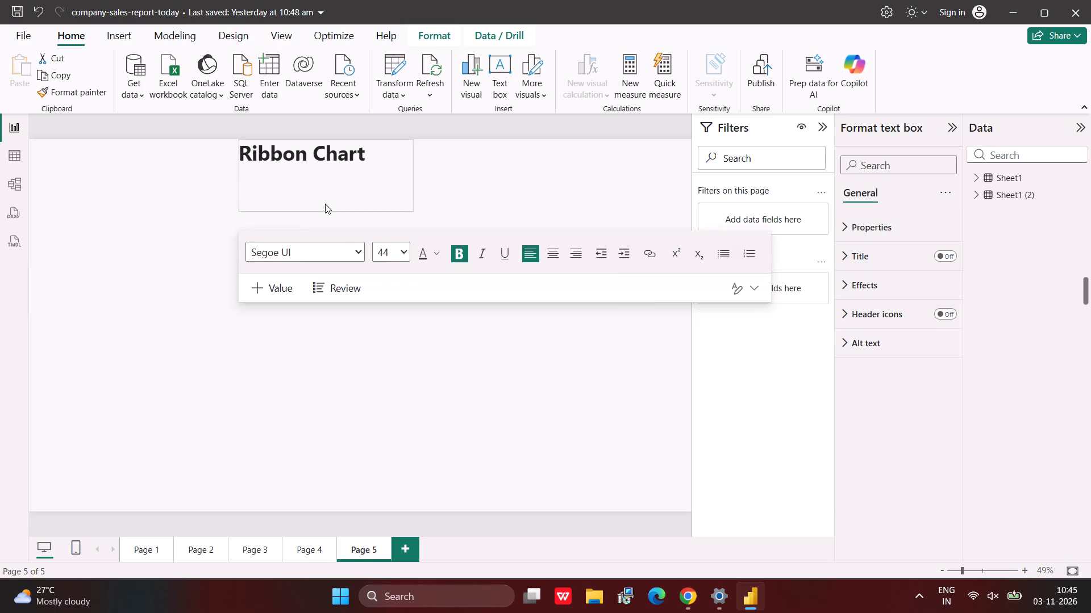
pyautogui.moveTo(325, 204); pyautogui.dragTo(323, 184)
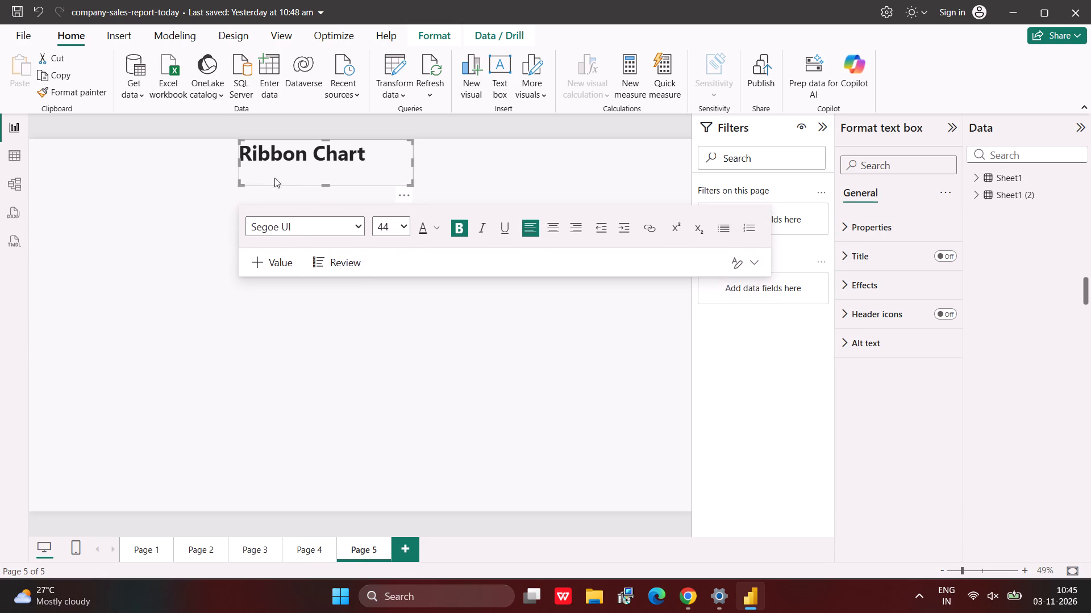
pyautogui.moveTo(239, 161); pyautogui.dragTo(254, 160)
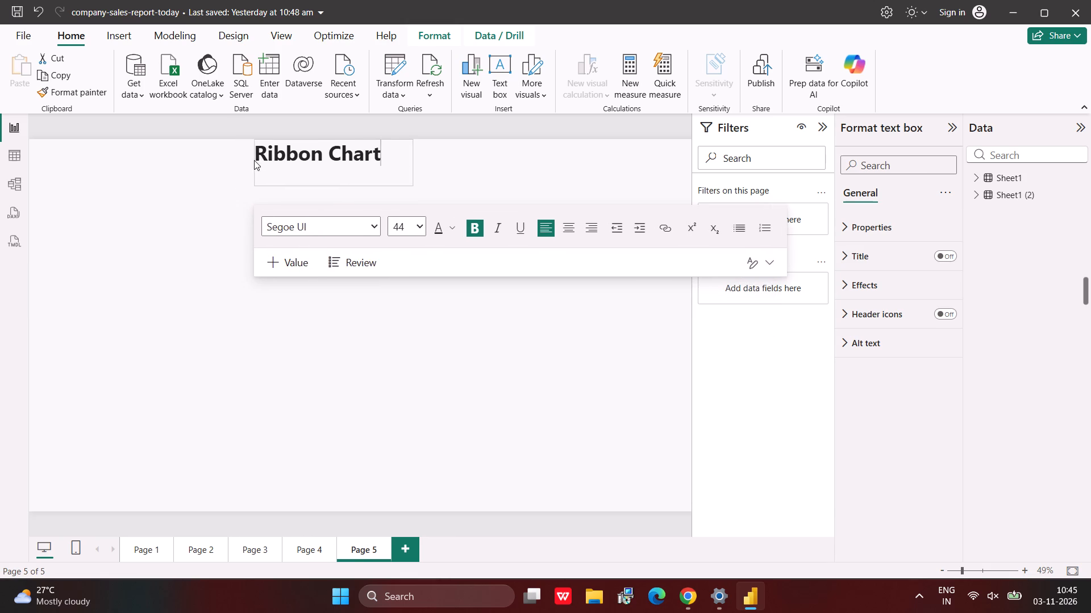
pyautogui.moveTo(254, 160); pyautogui.dragTo(264, 160)
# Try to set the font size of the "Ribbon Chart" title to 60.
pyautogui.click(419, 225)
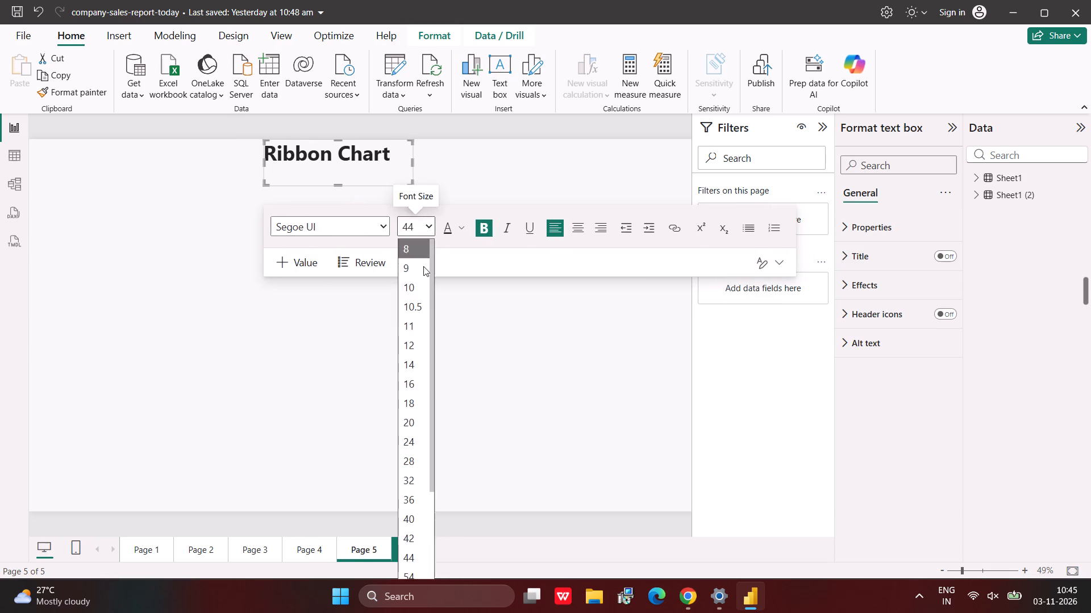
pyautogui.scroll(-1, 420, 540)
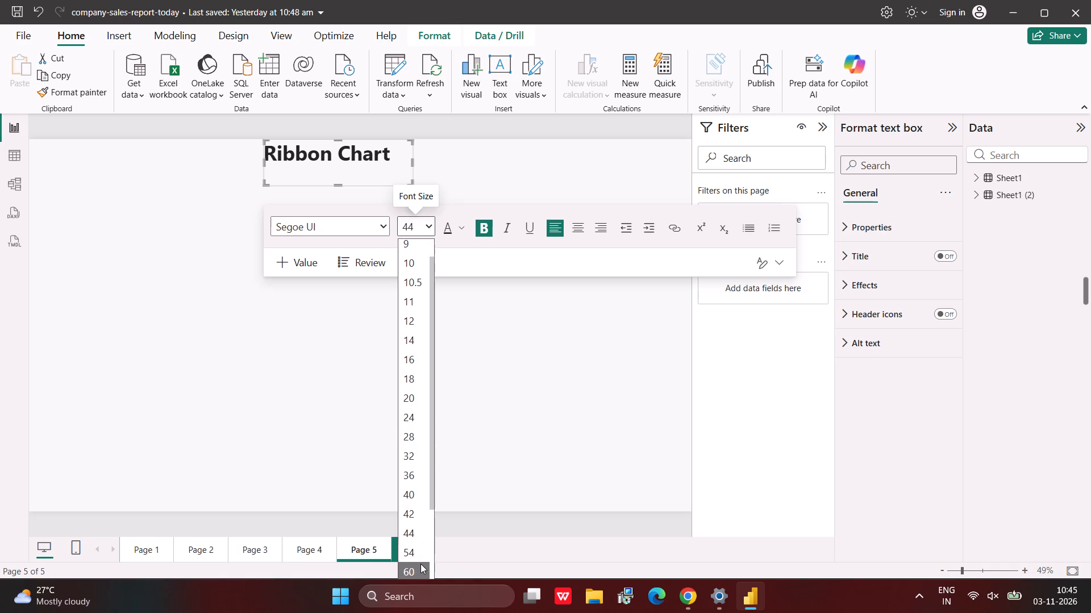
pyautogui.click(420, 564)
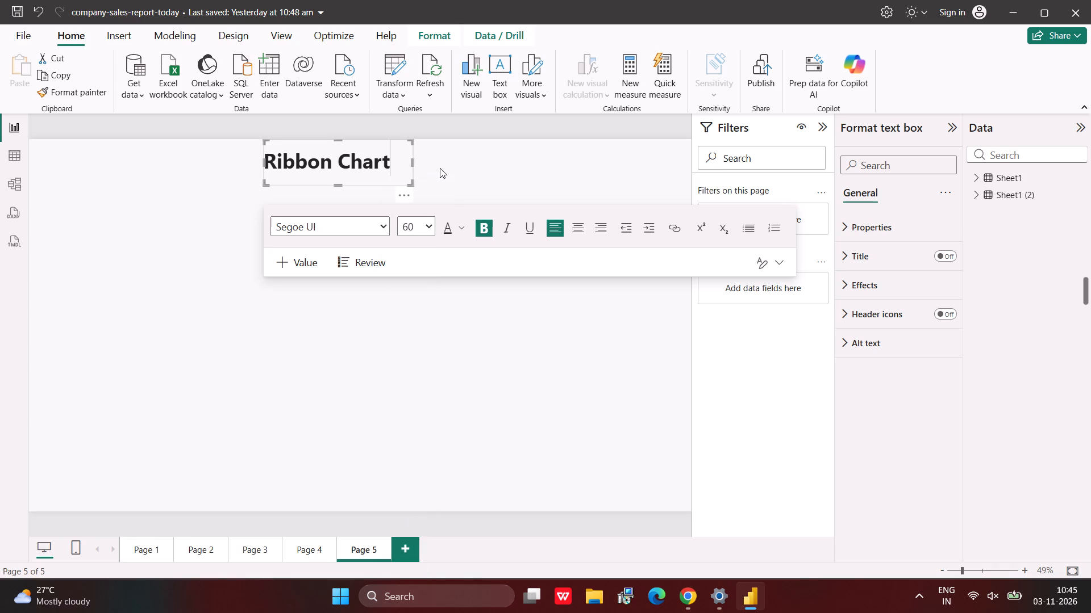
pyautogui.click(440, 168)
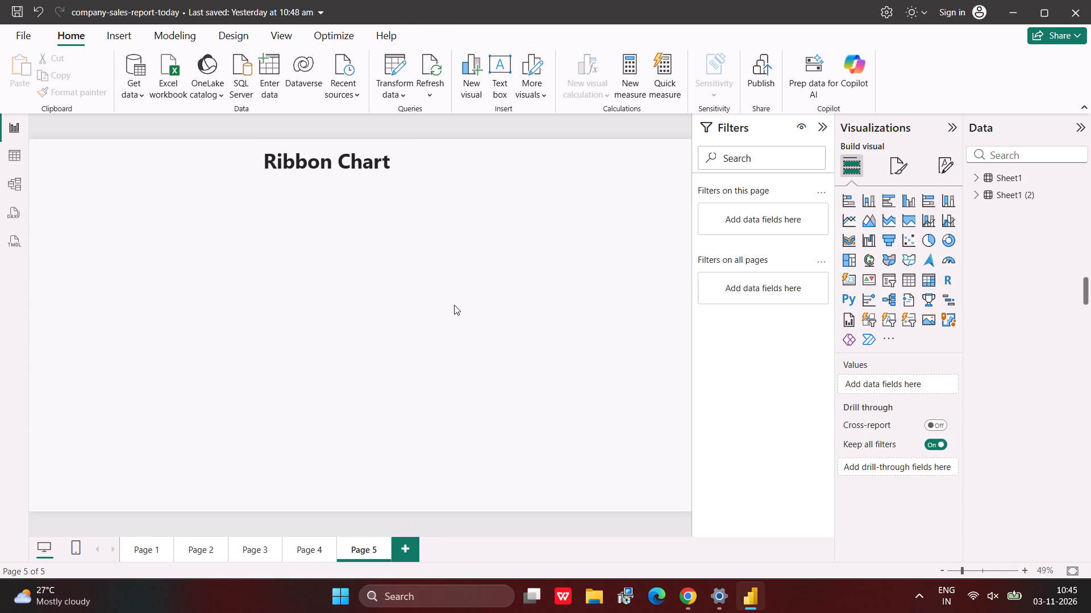
# Insert one space before the word "Ribbon" in the title.
pyautogui.click(355, 199)
pyautogui.click(348, 186)
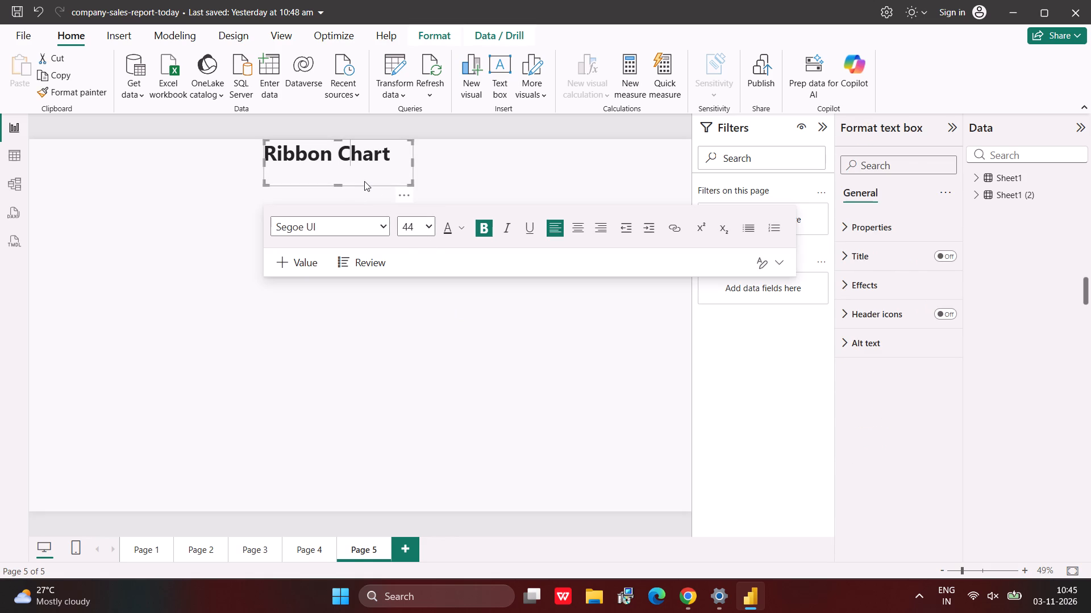
pyautogui.click(264, 151)
pyautogui.press('space')
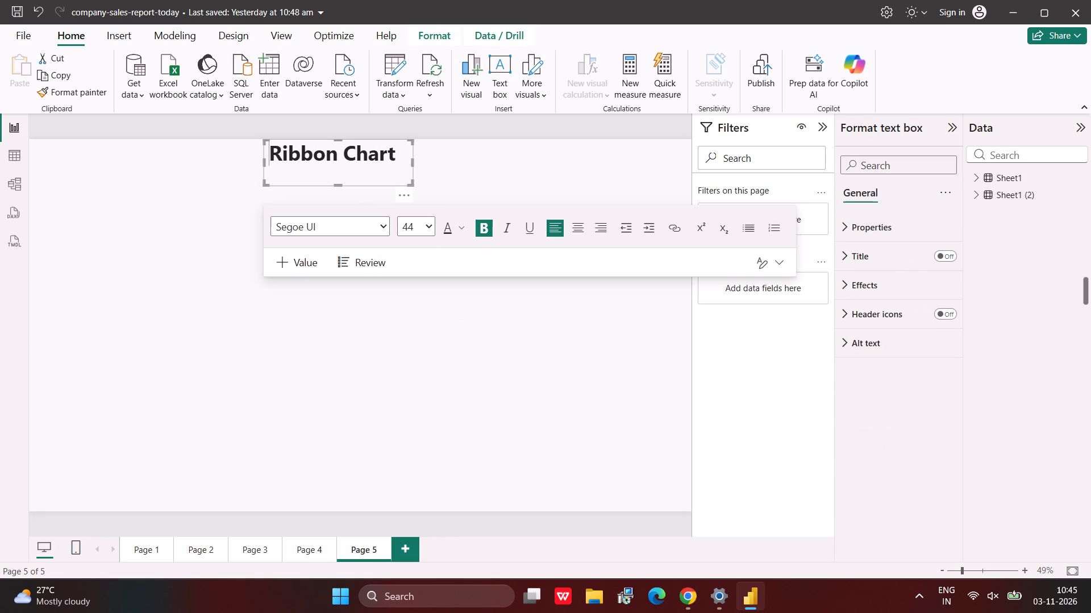
pyautogui.click(515, 183)
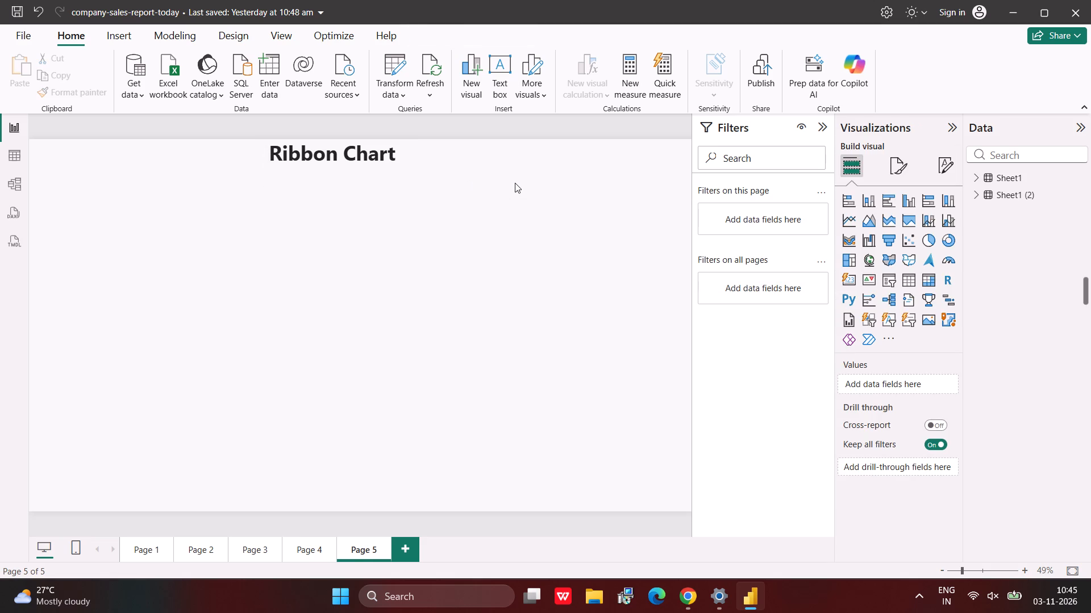
# Lower the top edge of the title text box slightly so the title sits a little below the page's top edge.
pyautogui.click(331, 170)
pyautogui.moveTo(338, 140); pyautogui.dragTo(337, 144)
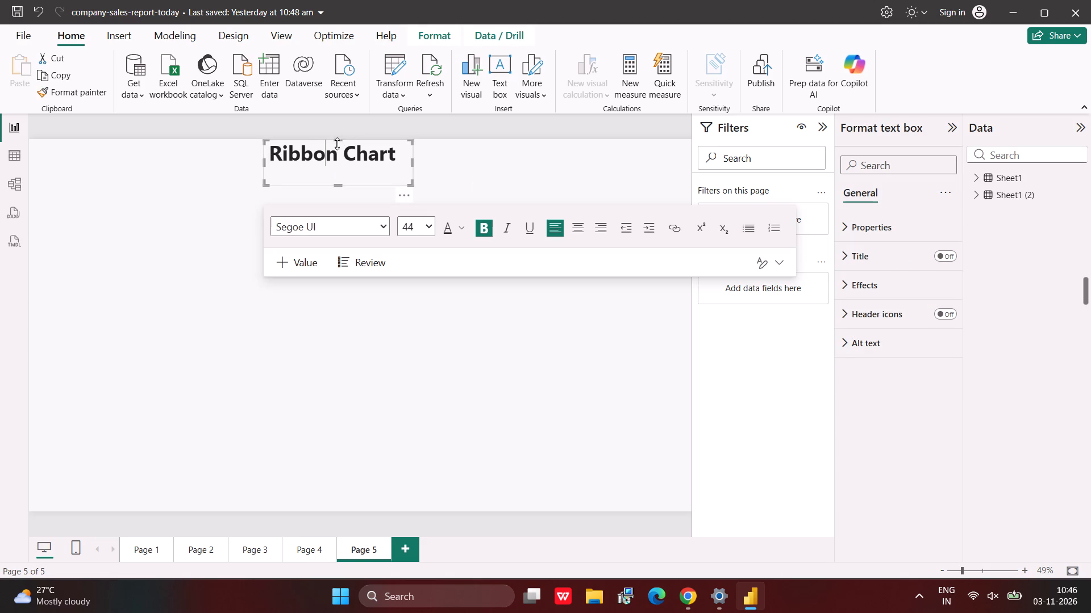
pyautogui.moveTo(337, 144); pyautogui.dragTo(334, 153)
pyautogui.click(417, 341)
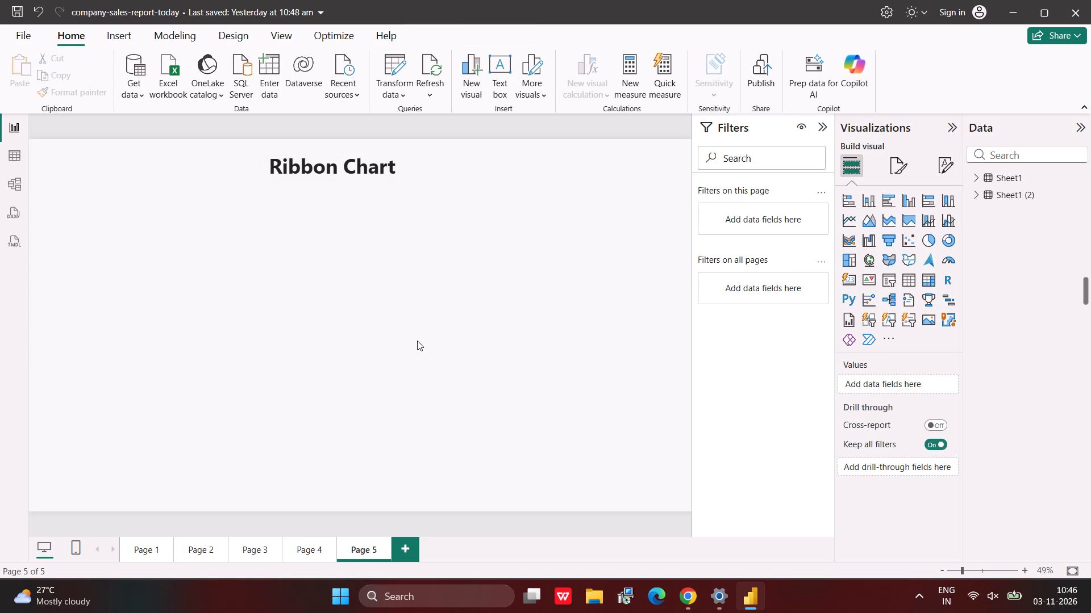
# Turn on the title text box's background and fill it with the lightest grey shade of the white theme colour.
pyautogui.click(364, 190)
pyautogui.click(340, 178)
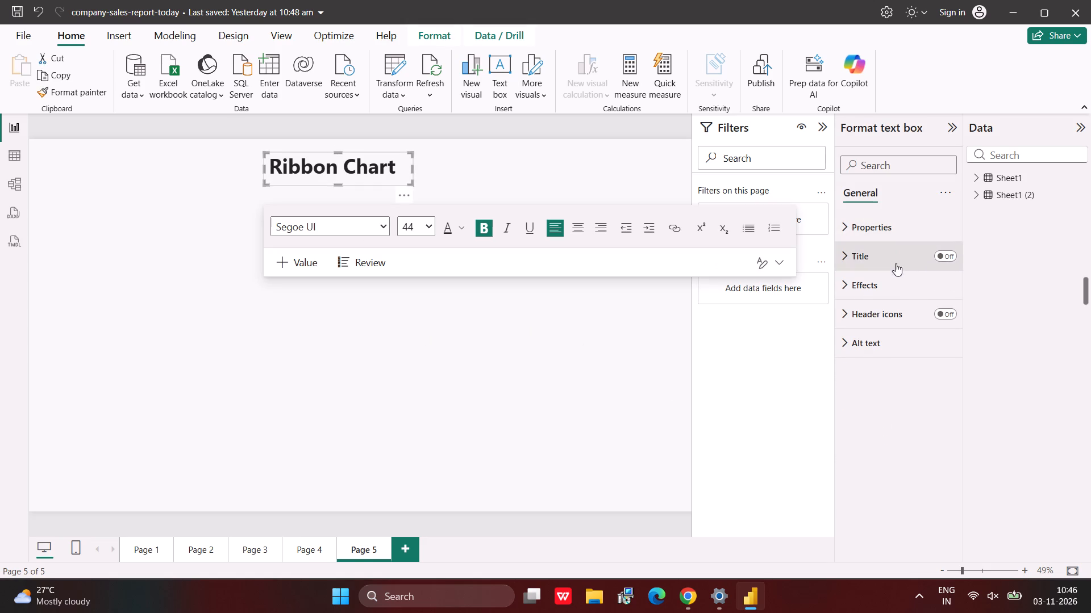
pyautogui.click(875, 289)
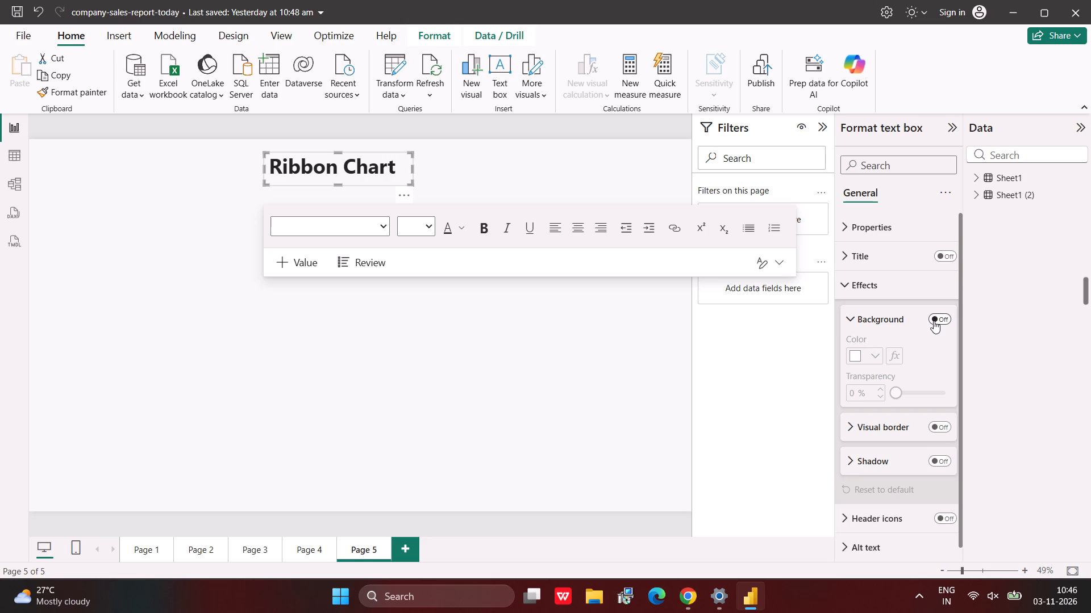
pyautogui.click(934, 321)
pyautogui.click(873, 357)
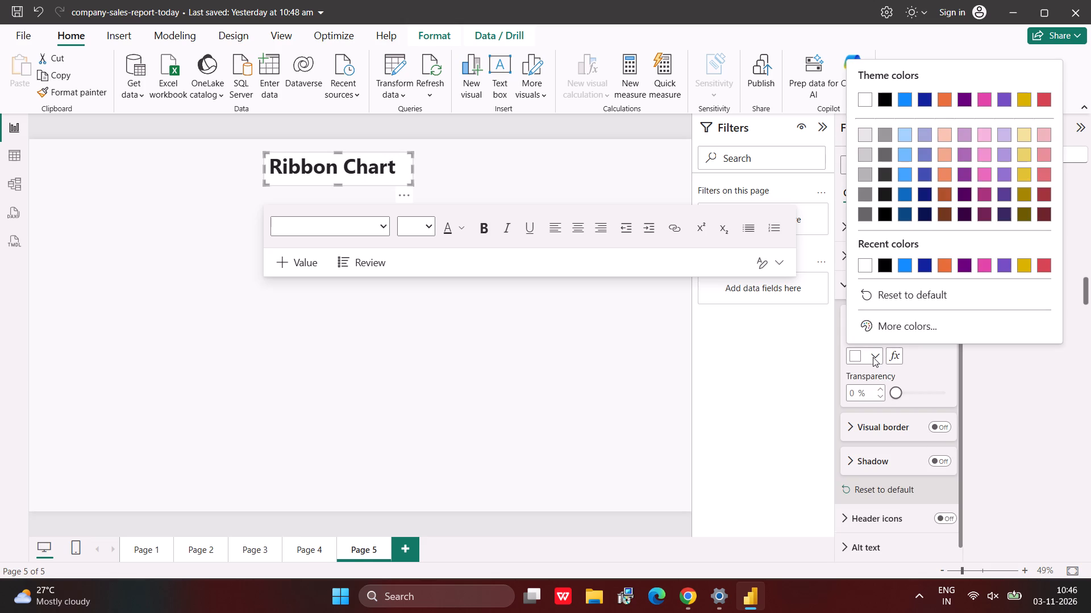
pyautogui.click(865, 156)
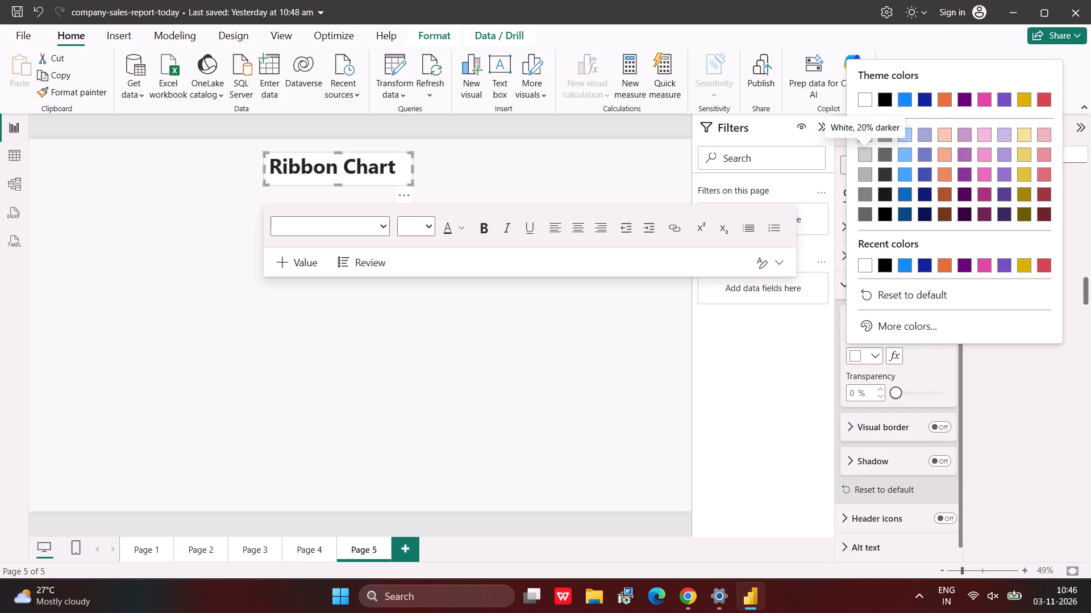
pyautogui.click(871, 352)
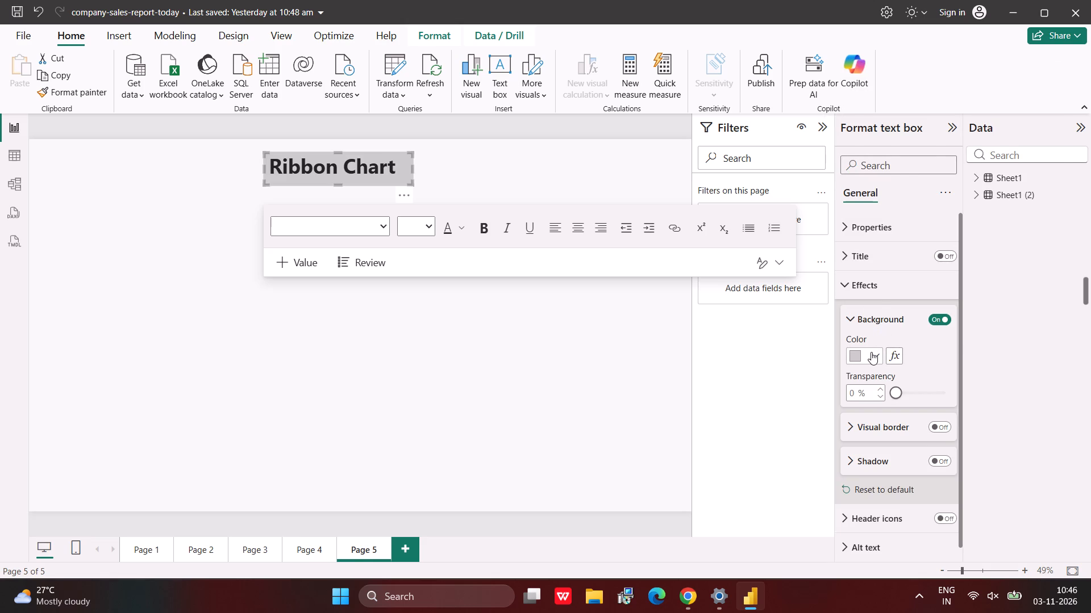
pyautogui.click(865, 138)
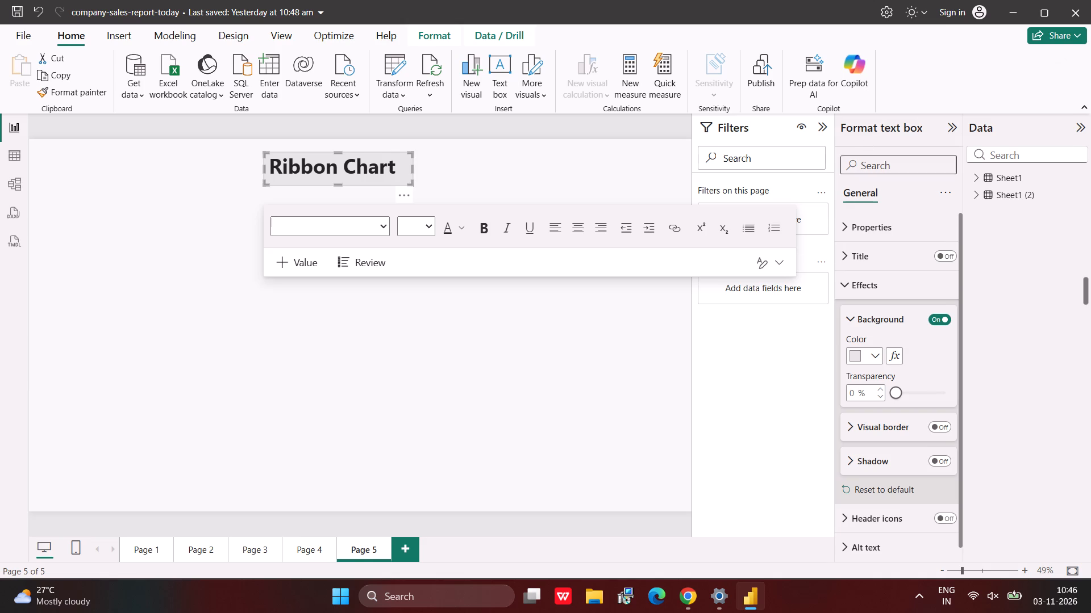
pyautogui.click(578, 338)
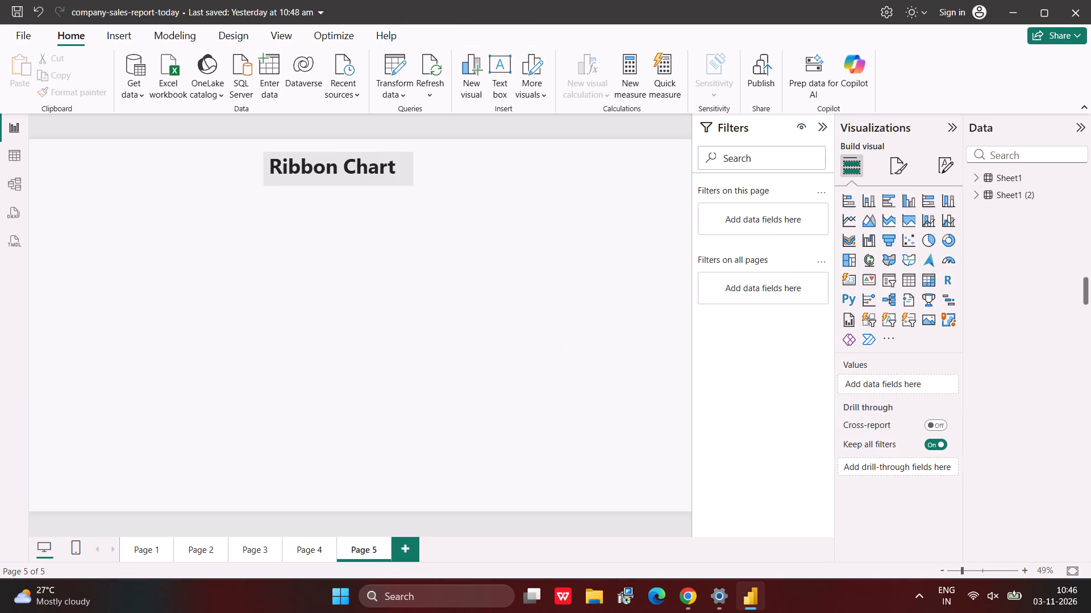
# Narrow the title text box slightly from its right edge so the grey background fits the title more closely.
pyautogui.click(395, 175)
pyautogui.moveTo(411, 169); pyautogui.dragTo(403, 168)
pyautogui.click(456, 175)
# Insert an empty ribbon chart visual and place it beneath the "Ribbon Chart" title.
pyautogui.click(848, 246)
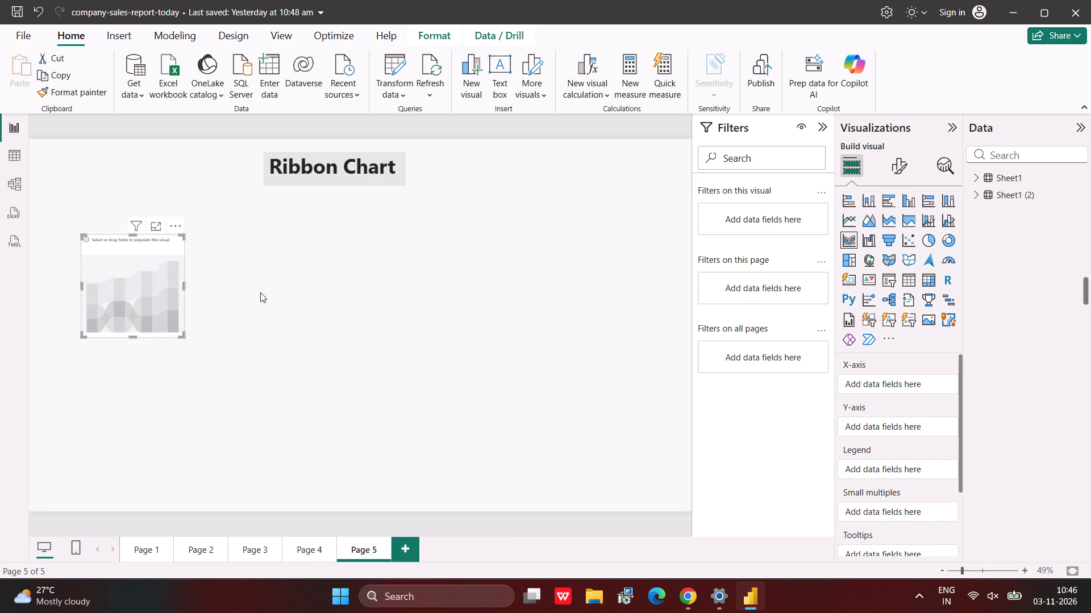
pyautogui.moveTo(151, 293); pyautogui.dragTo(267, 303)
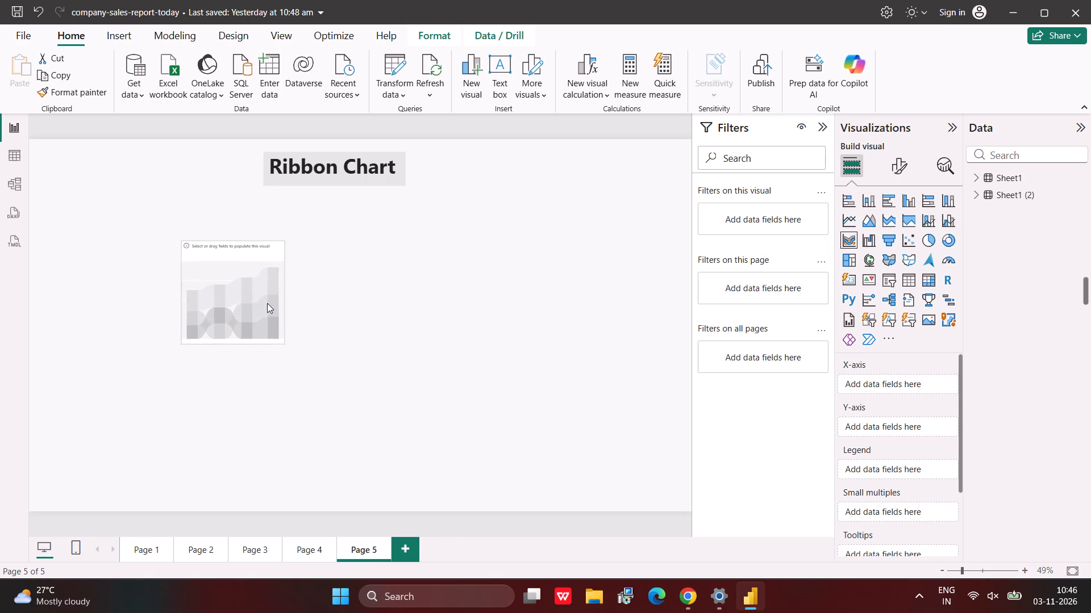
pyautogui.moveTo(267, 303); pyautogui.dragTo(338, 303)
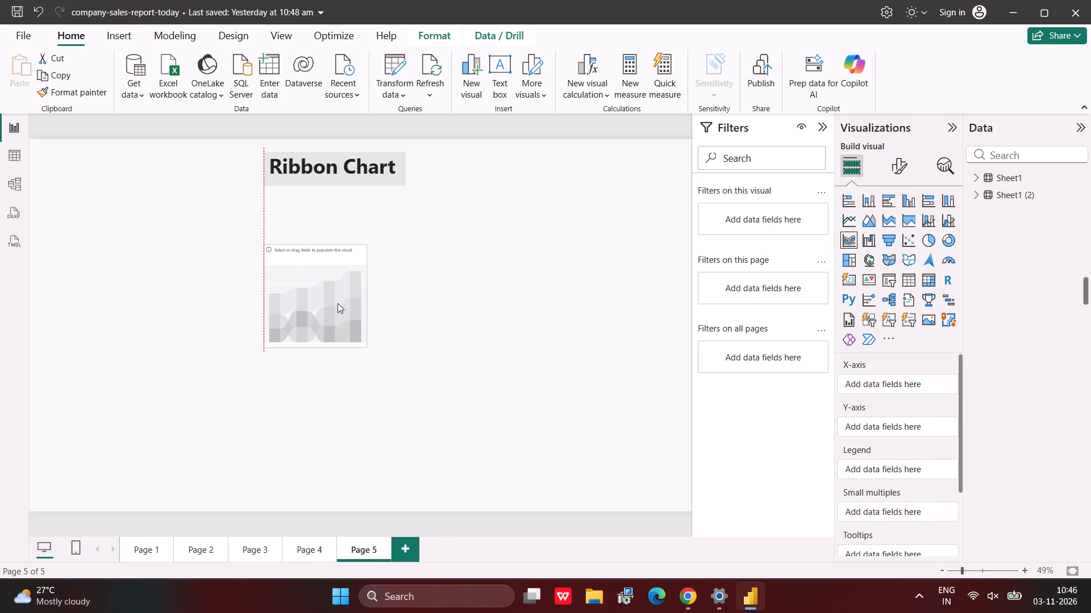
pyautogui.moveTo(338, 303); pyautogui.dragTo(345, 317)
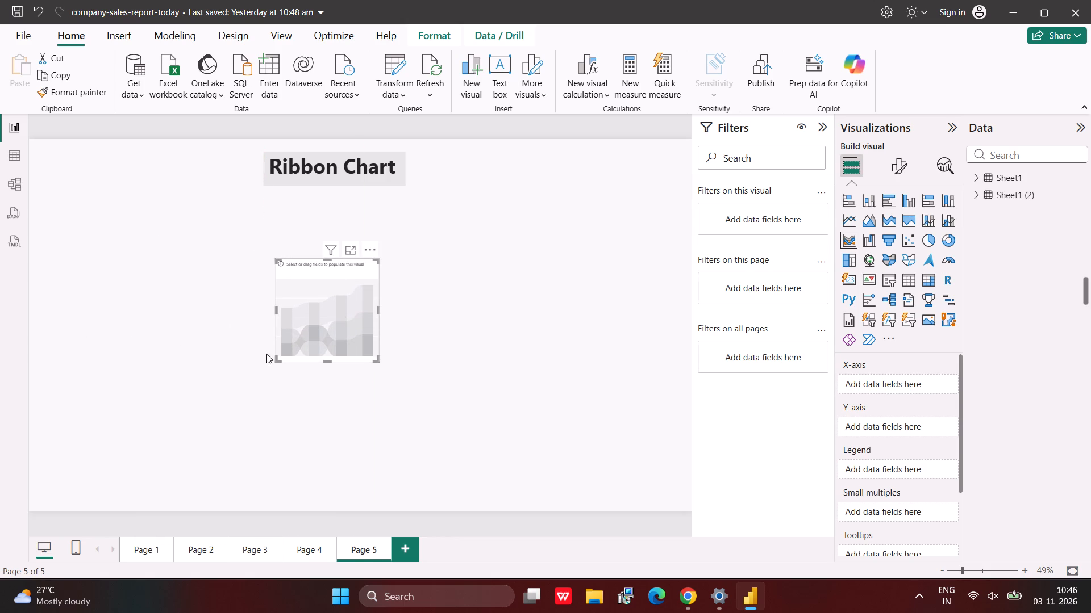
# Enlarge the ribbon chart to about 2.5 times its width and 1.6 times its height, keeping it beneath the title.
pyautogui.moveTo(277, 356); pyautogui.dragTo(156, 391)
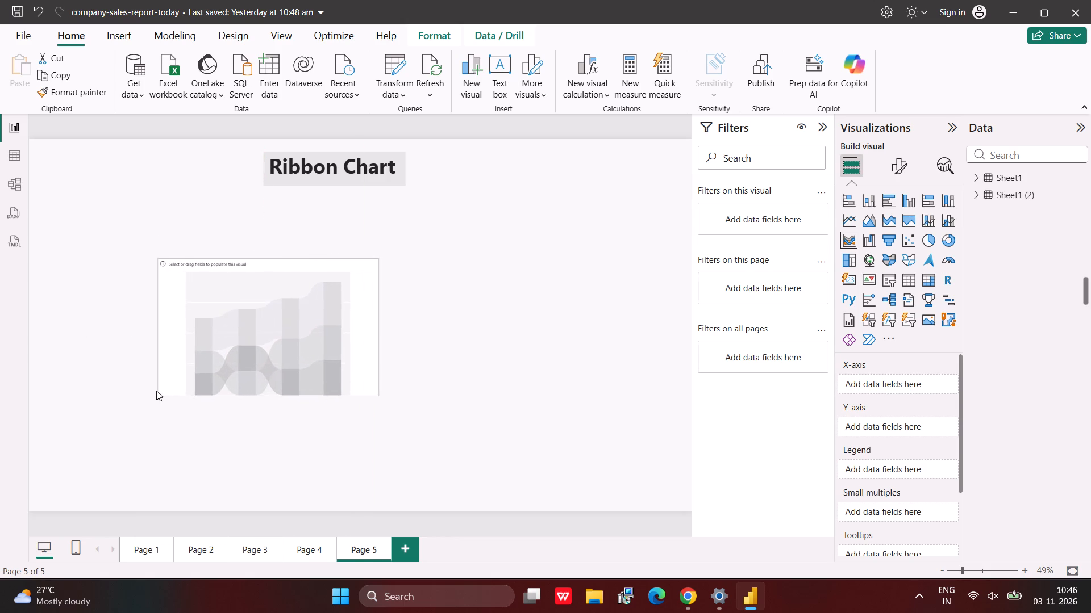
pyautogui.moveTo(156, 391); pyautogui.dragTo(152, 391)
pyautogui.click(152, 391)
pyautogui.moveTo(261, 345); pyautogui.dragTo(344, 330)
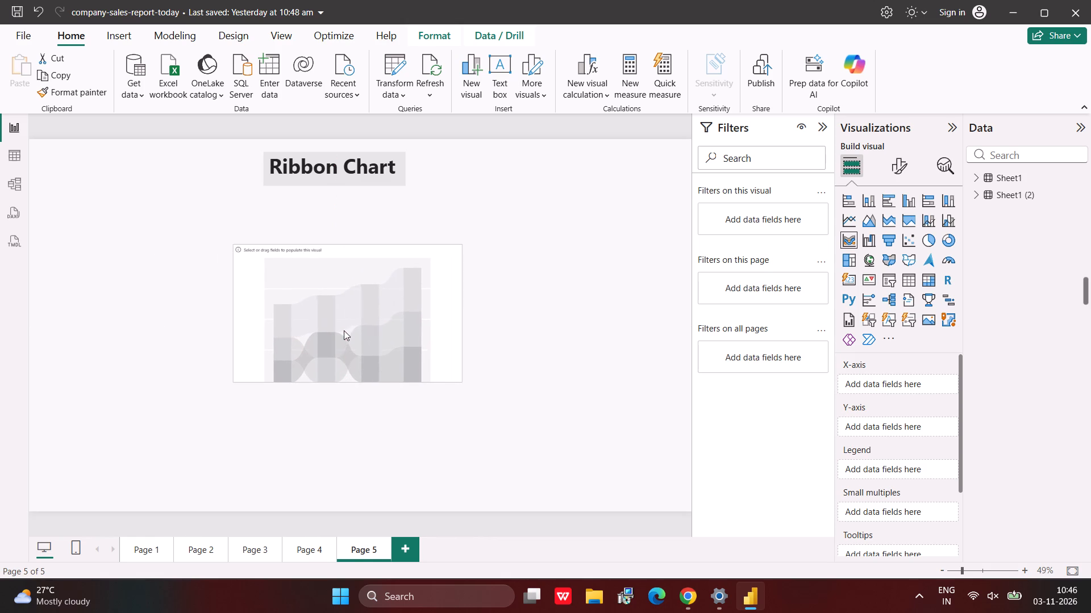
pyautogui.moveTo(344, 330); pyautogui.dragTo(328, 331)
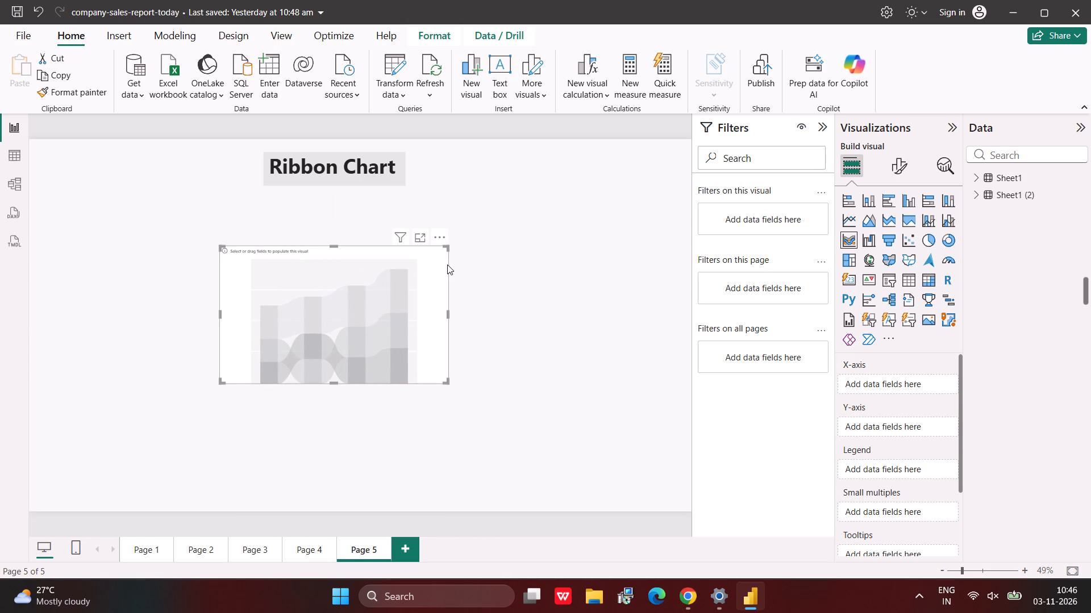
pyautogui.moveTo(445, 248); pyautogui.dragTo(476, 233)
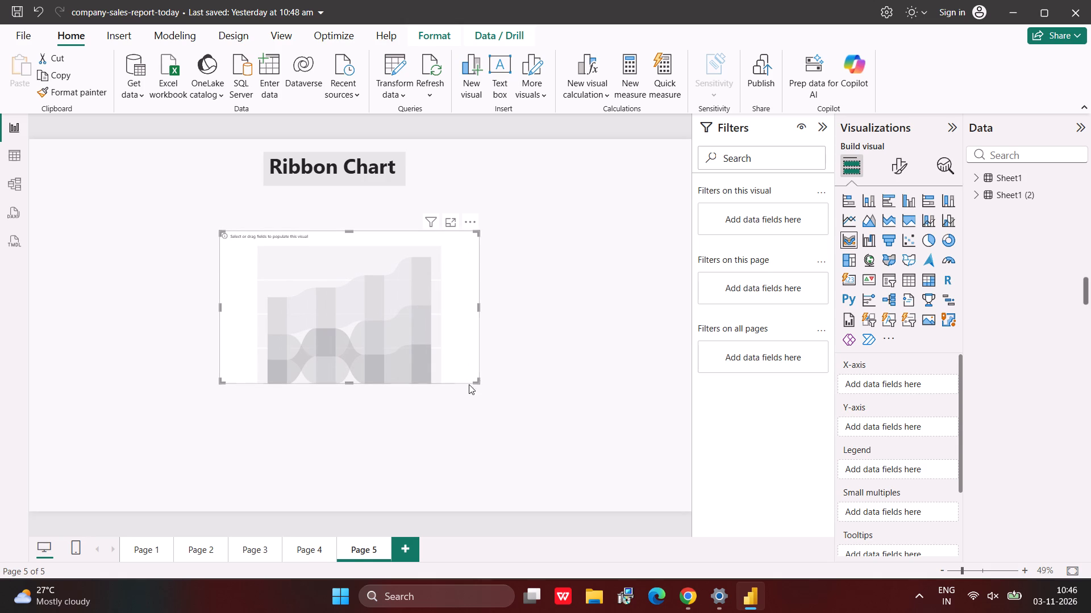
pyautogui.moveTo(477, 379); pyautogui.dragTo(478, 393)
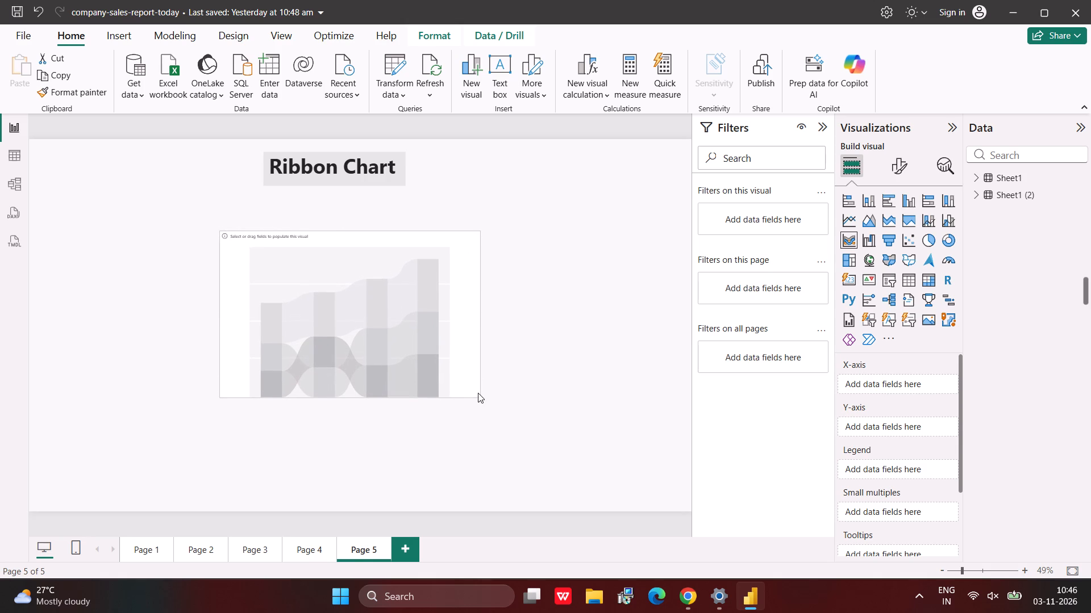
pyautogui.moveTo(478, 393); pyautogui.dragTo(478, 393)
pyautogui.click(478, 393)
pyautogui.click(532, 351)
# Shift the enlarged ribbon chart slightly left and down so it is centred beneath the title.
pyautogui.moveTo(418, 344); pyautogui.dragTo(405, 352)
pyautogui.click(405, 352)
pyautogui.click(540, 296)
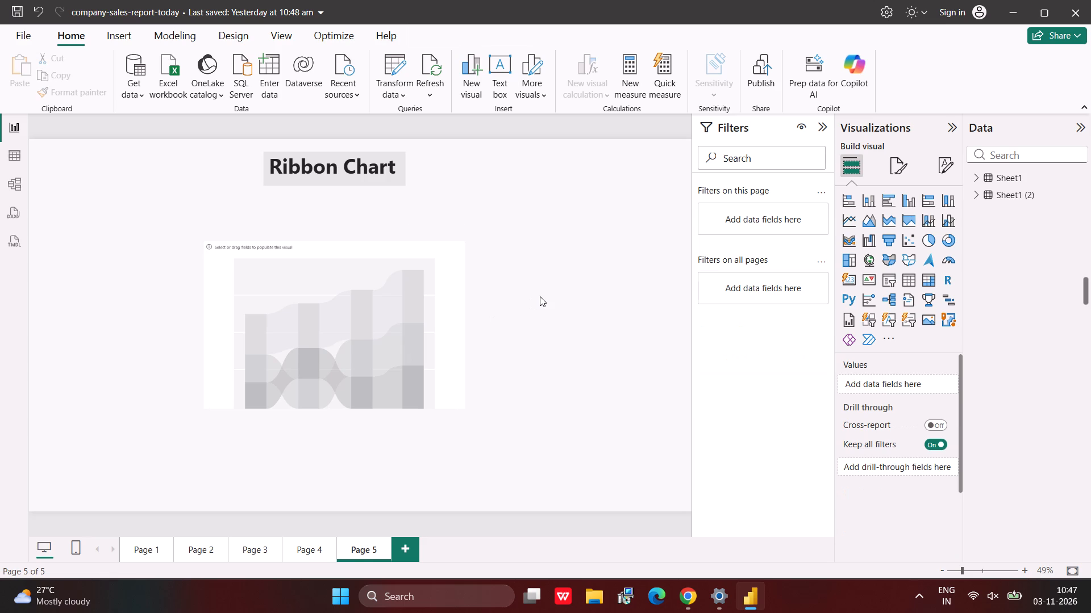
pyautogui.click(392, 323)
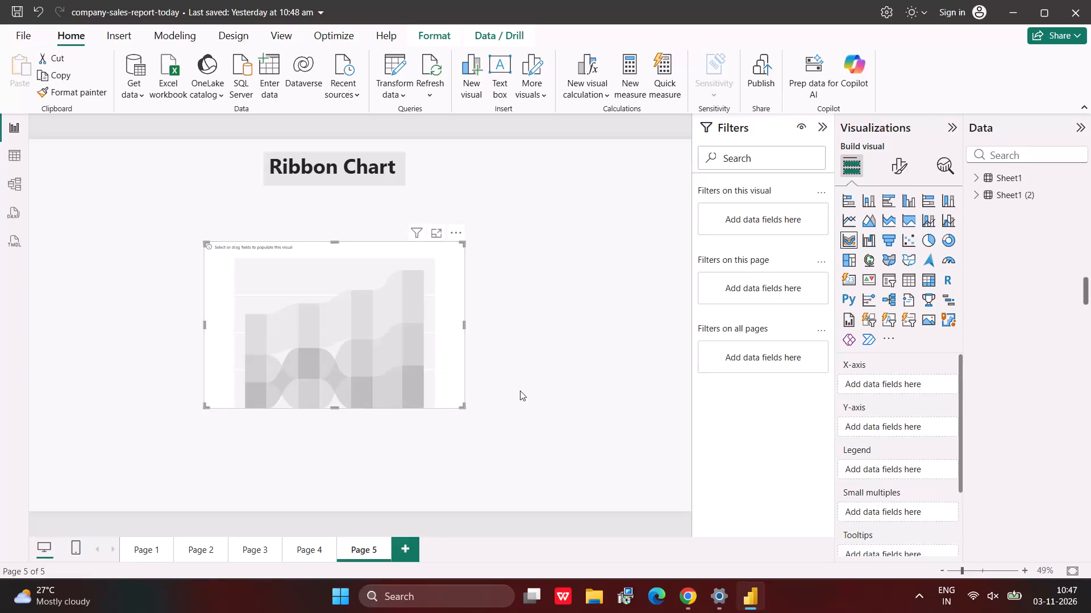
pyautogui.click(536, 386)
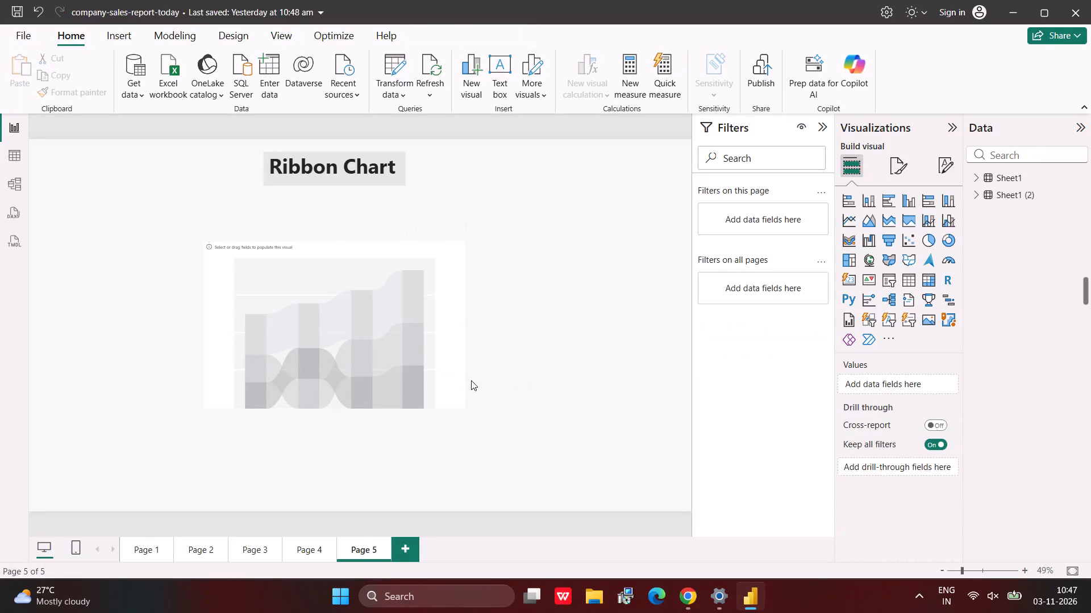
# Select the ribbon chart visual and expand the Sheet1 (2) table to show its fields.
pyautogui.click(423, 372)
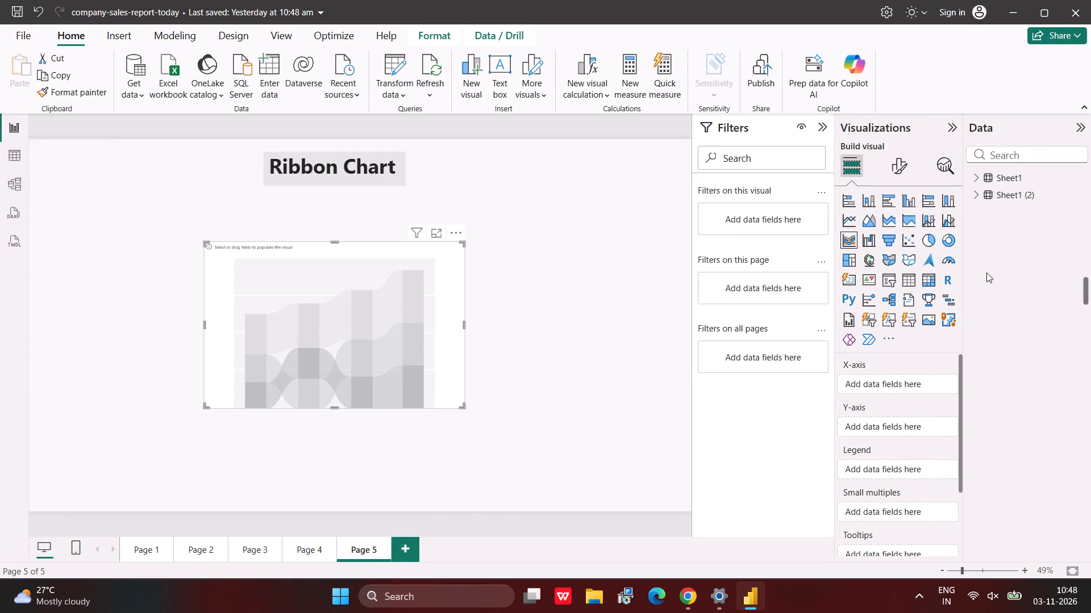
pyautogui.click(978, 200)
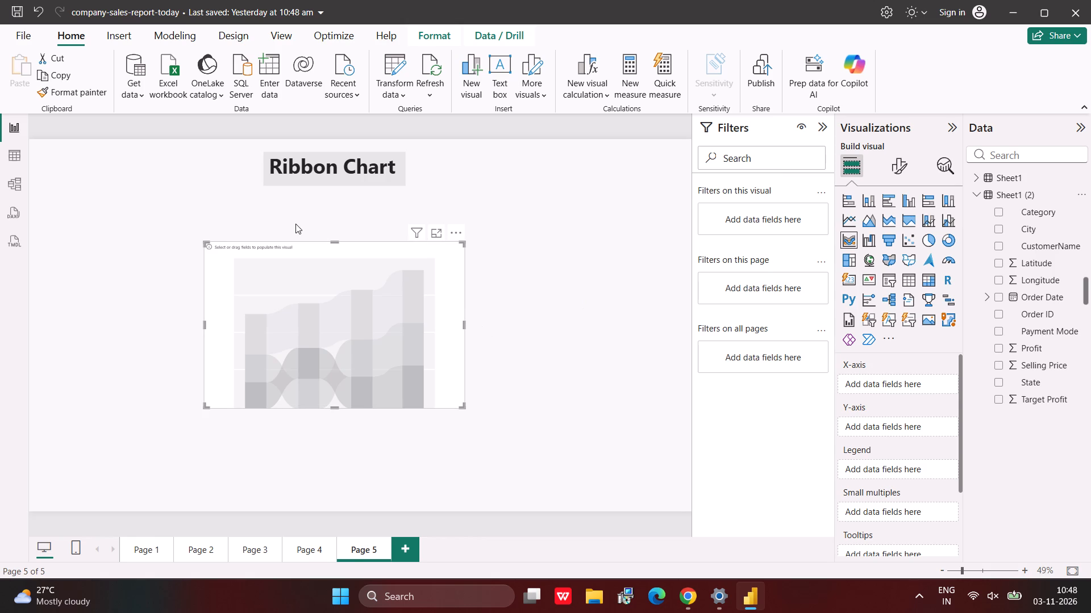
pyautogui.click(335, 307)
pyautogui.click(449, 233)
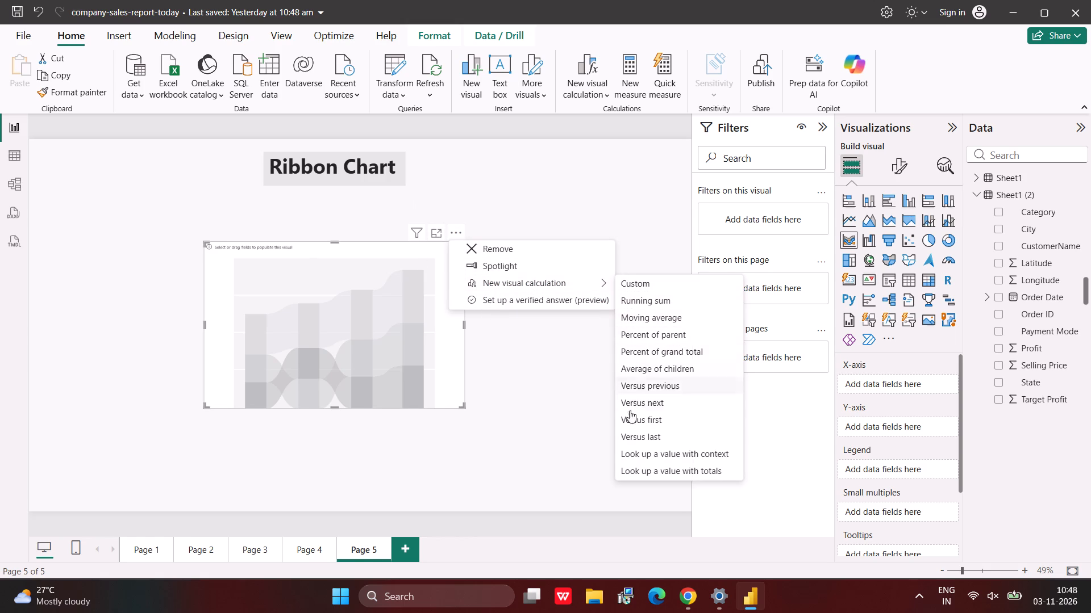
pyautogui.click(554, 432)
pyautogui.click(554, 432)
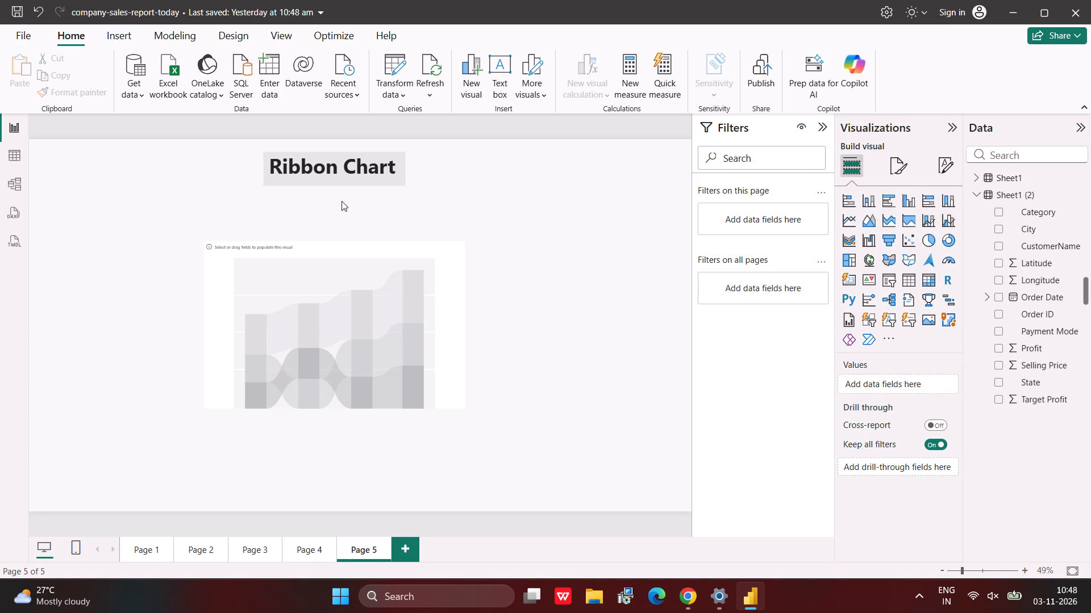
# Move the ribbon chart to the lower-left area of the report page, freeing the right half.
pyautogui.moveTo(317, 308); pyautogui.dragTo(328, 263)
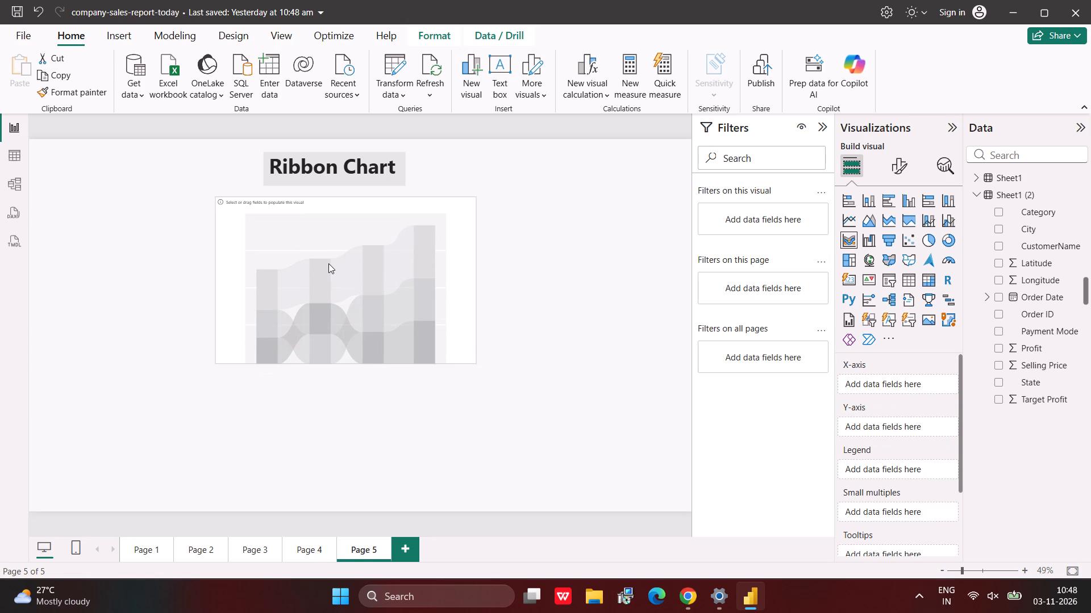
pyautogui.moveTo(328, 263); pyautogui.dragTo(193, 323)
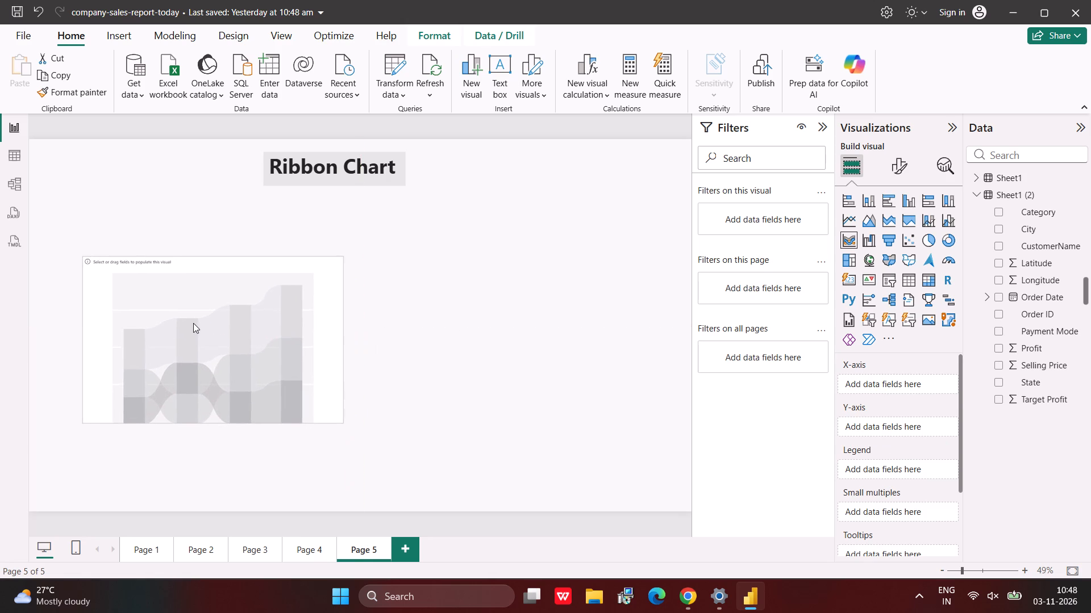
pyautogui.moveTo(193, 323); pyautogui.dragTo(173, 353)
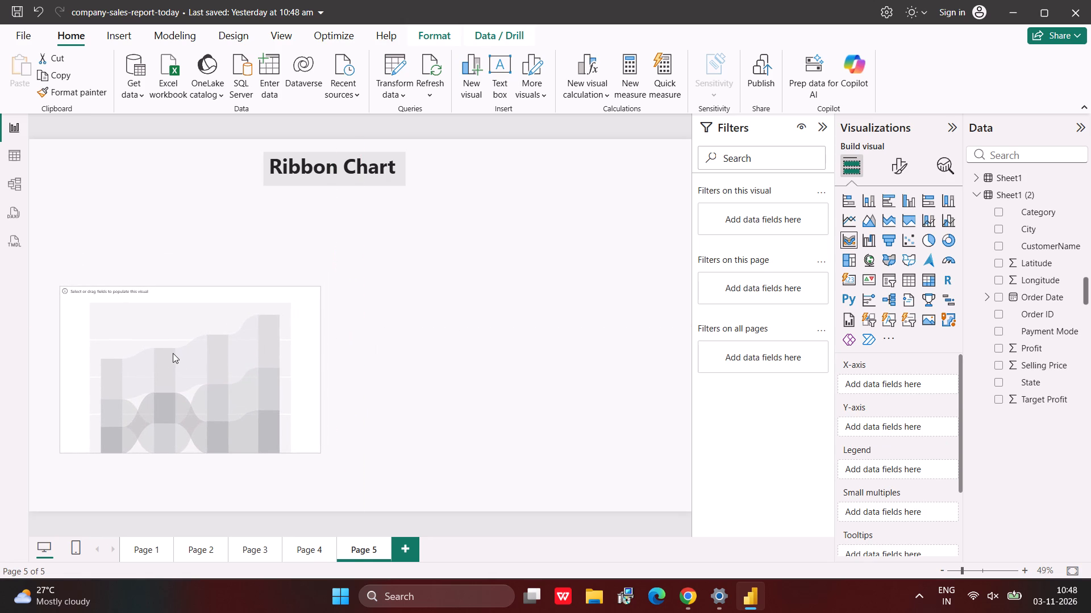
pyautogui.moveTo(173, 353); pyautogui.dragTo(169, 366)
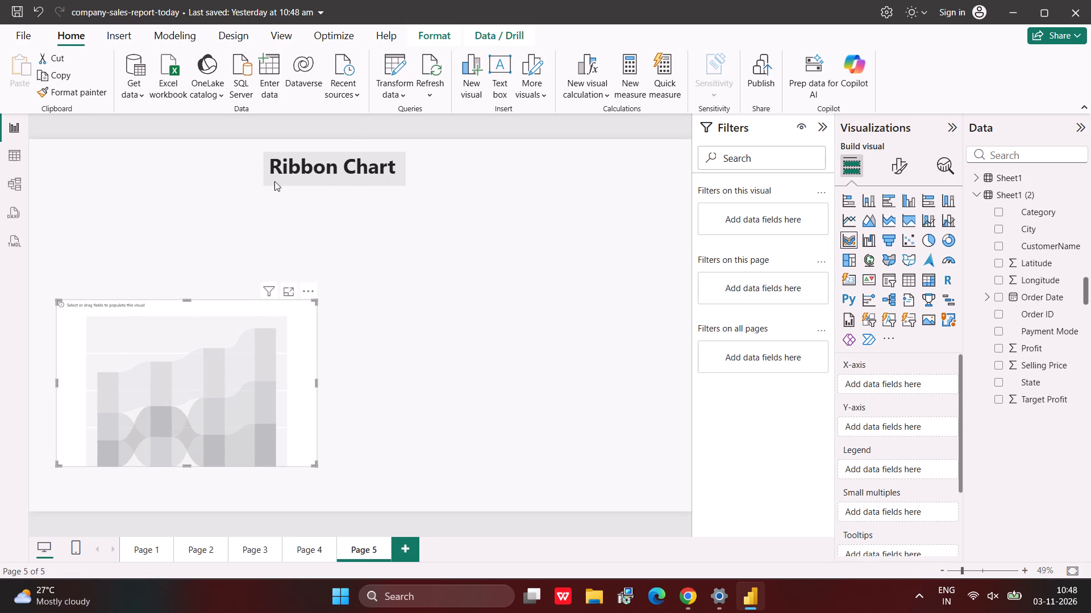
# Resize the "Ribbon Chart" title box from both sides so it sits closely around its text above the moved chart.
pyautogui.click(295, 171)
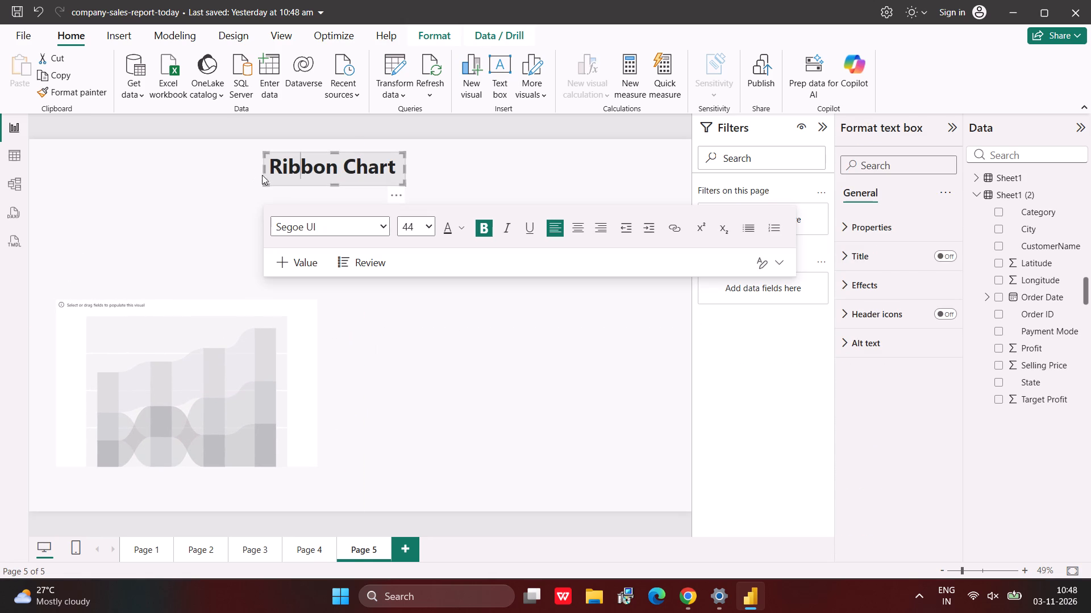
pyautogui.moveTo(264, 169); pyautogui.dragTo(63, 182)
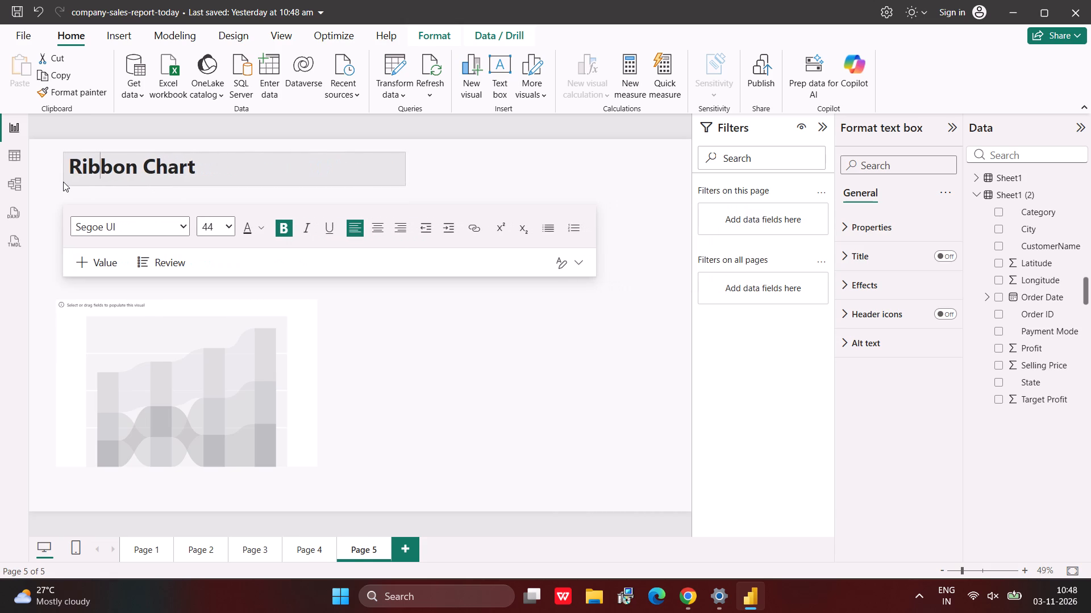
pyautogui.moveTo(63, 182); pyautogui.dragTo(95, 180)
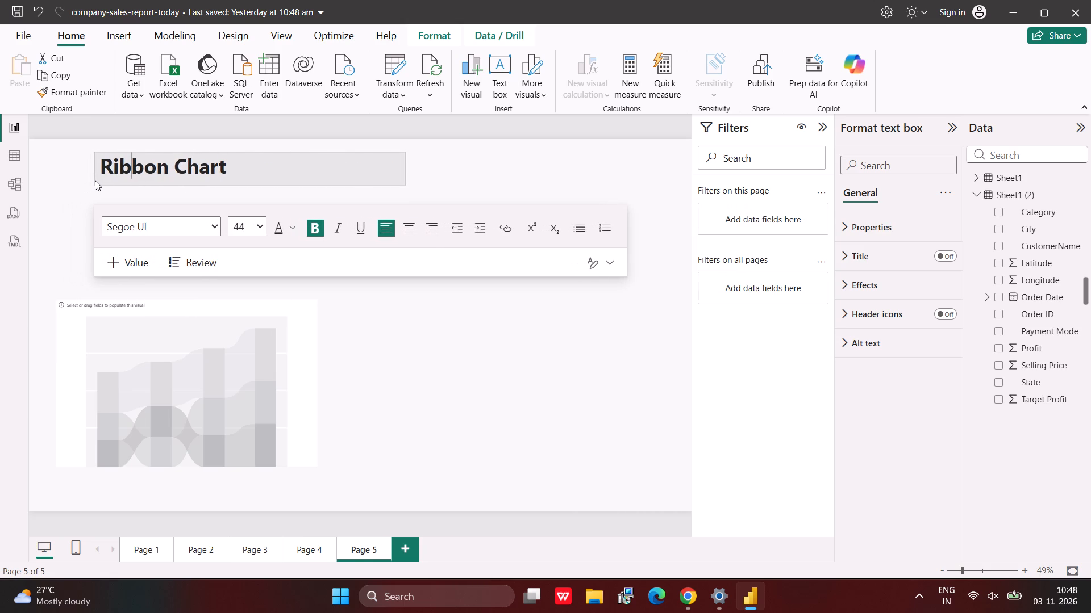
pyautogui.moveTo(95, 180); pyautogui.dragTo(102, 182)
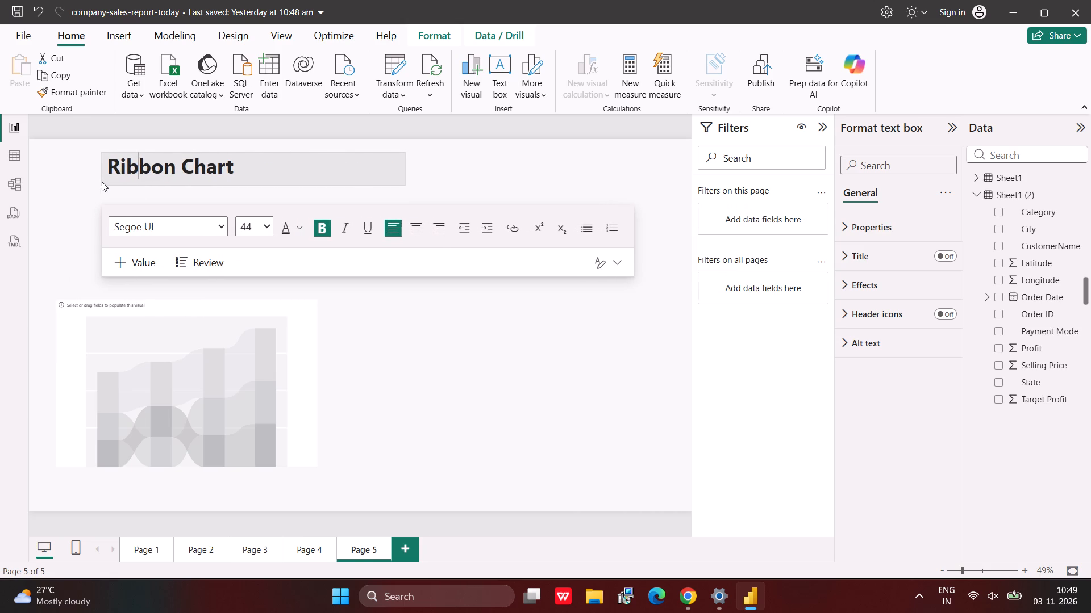
pyautogui.moveTo(102, 182); pyautogui.dragTo(111, 184)
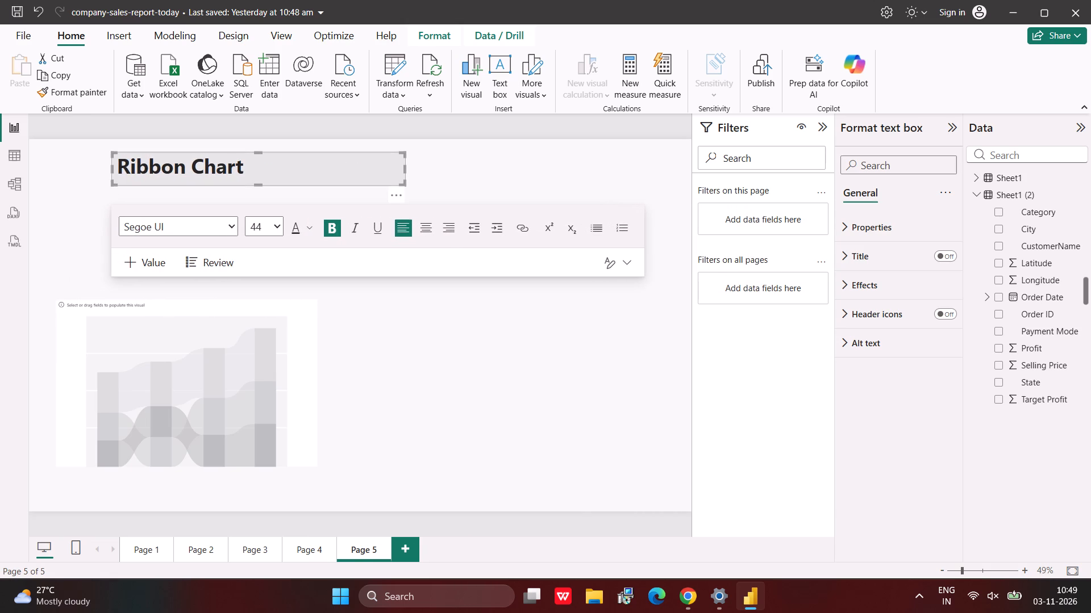
pyautogui.moveTo(406, 171); pyautogui.dragTo(257, 164)
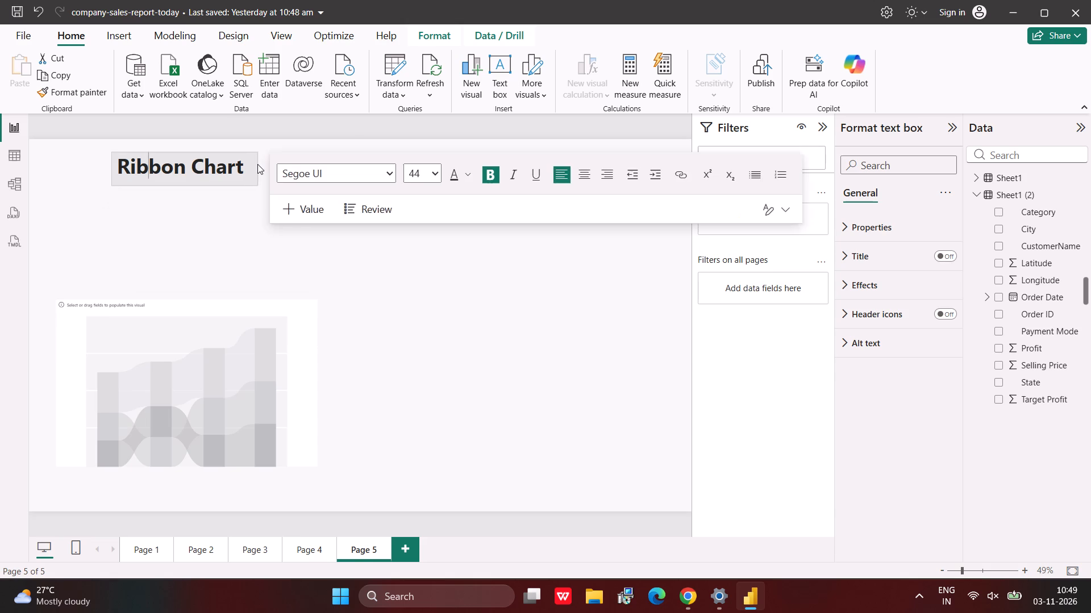
pyautogui.moveTo(257, 164); pyautogui.dragTo(252, 165)
pyautogui.click(397, 314)
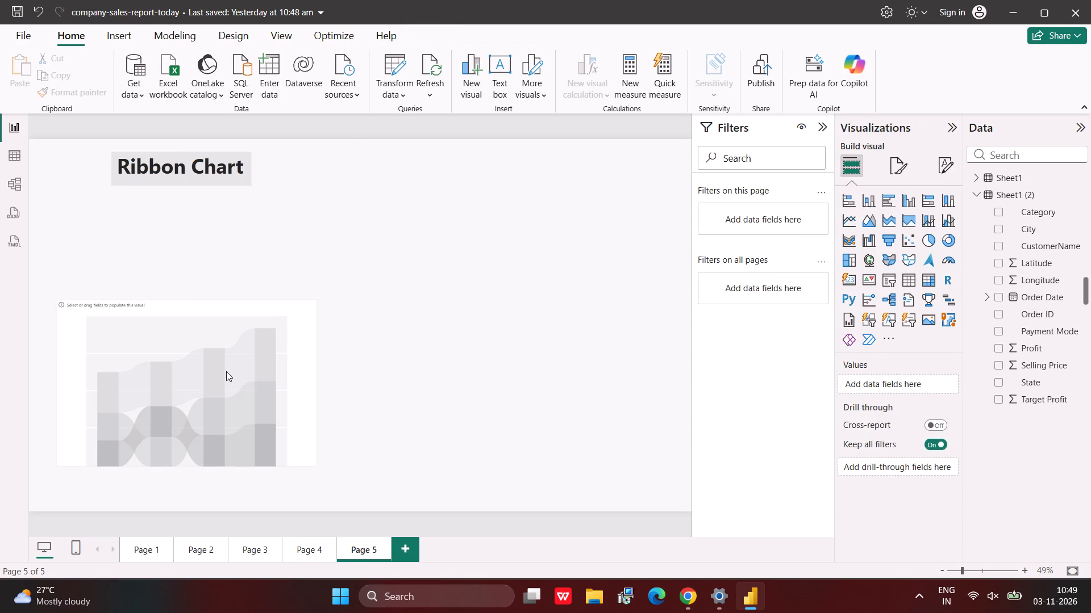
# Move the ribbon chart up, closer beneath the "Ribbon Chart" title.
pyautogui.moveTo(226, 371); pyautogui.dragTo(224, 325)
pyautogui.click(224, 325)
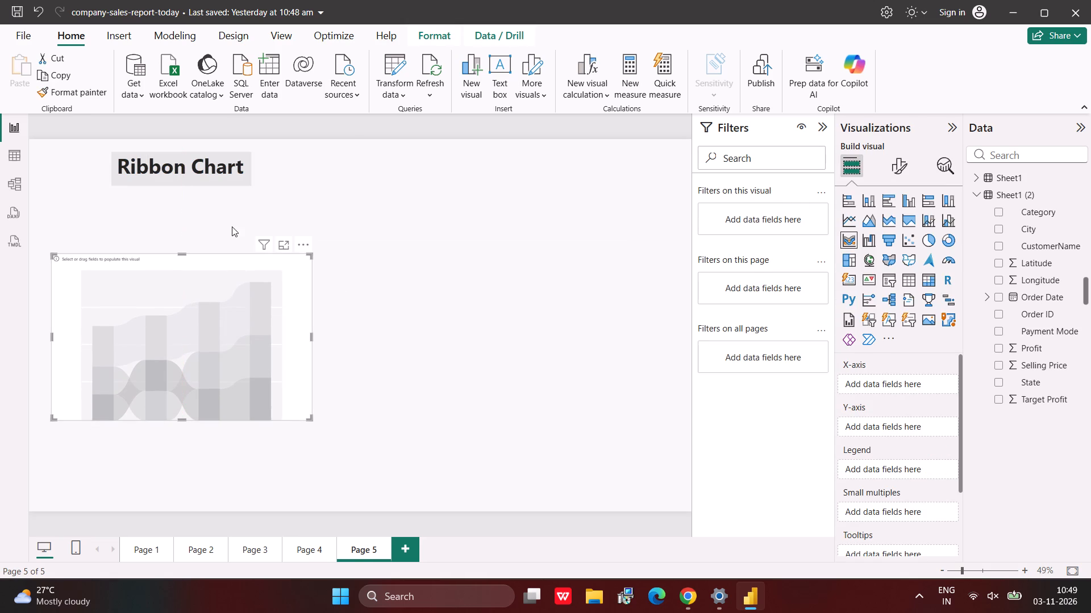
pyautogui.click(434, 284)
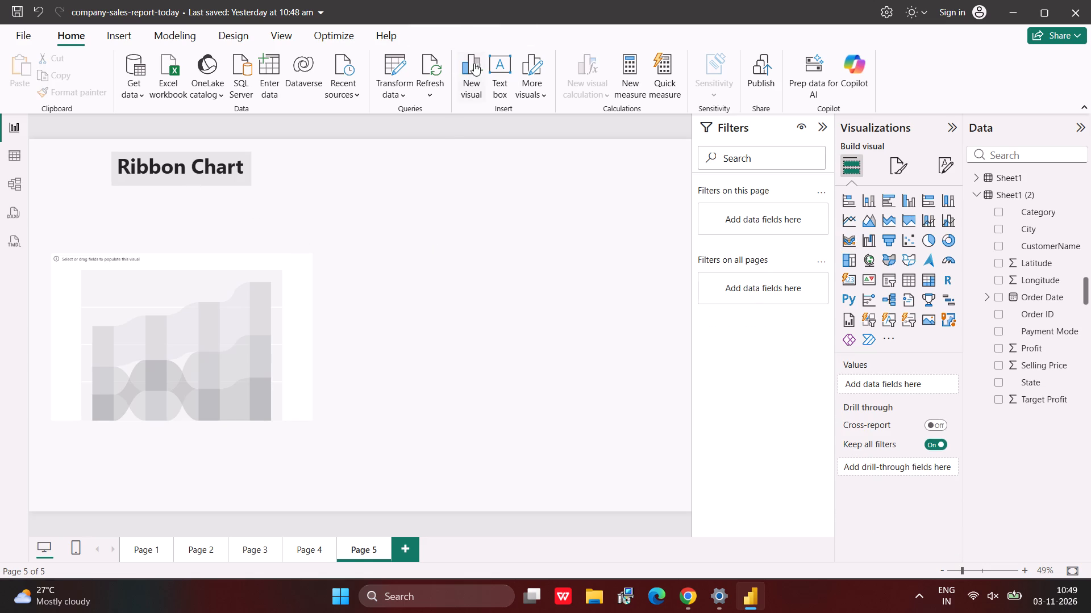
# Insert a second text box and resize it to match the title's height, on the page's right side level with "Ribbon Chart".
pyautogui.click(495, 62)
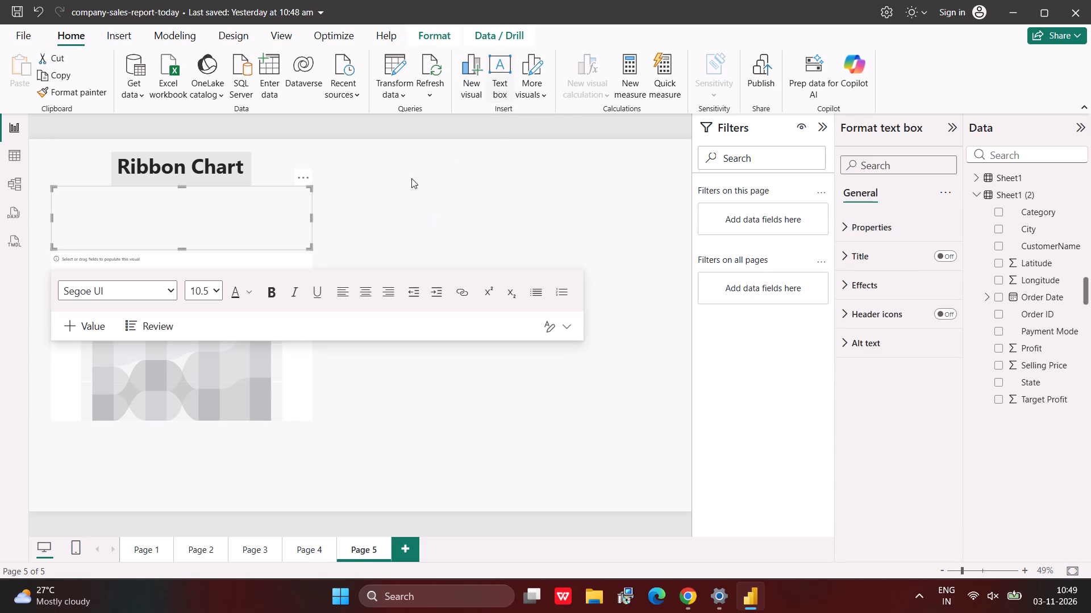
pyautogui.moveTo(253, 225); pyautogui.dragTo(305, 224)
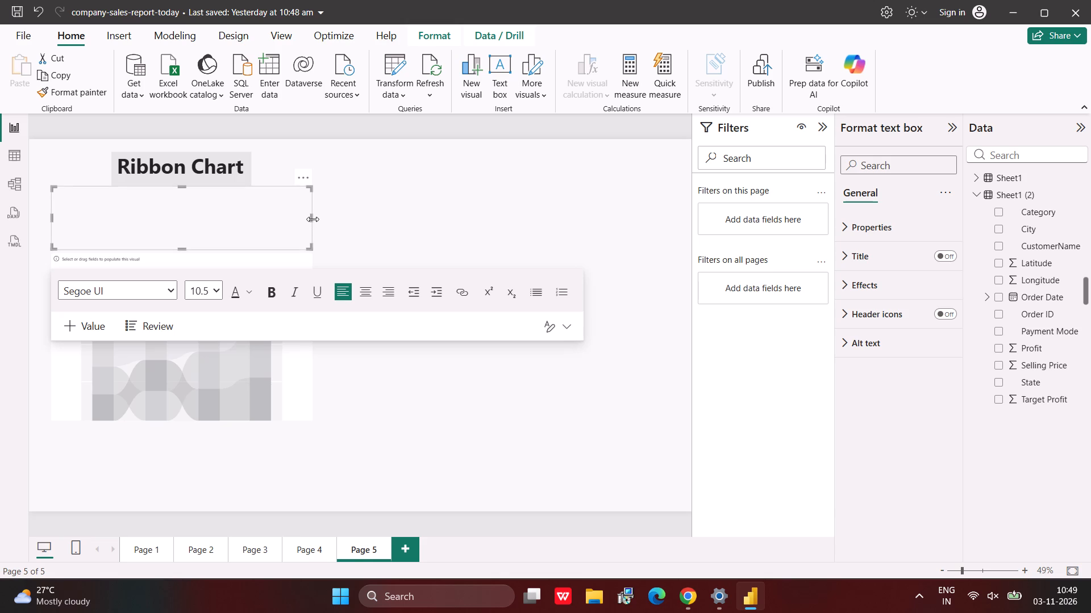
pyautogui.moveTo(313, 219); pyautogui.dragTo(611, 203)
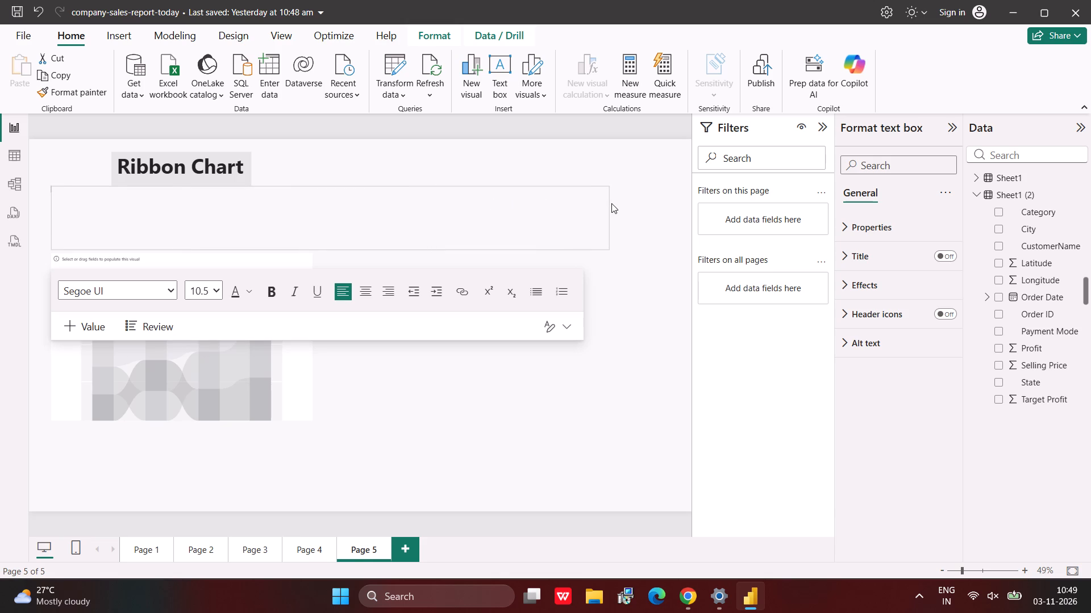
pyautogui.moveTo(611, 203); pyautogui.dragTo(612, 202)
pyautogui.moveTo(525, 188); pyautogui.dragTo(524, 181)
pyautogui.moveTo(333, 186); pyautogui.dragTo(340, 154)
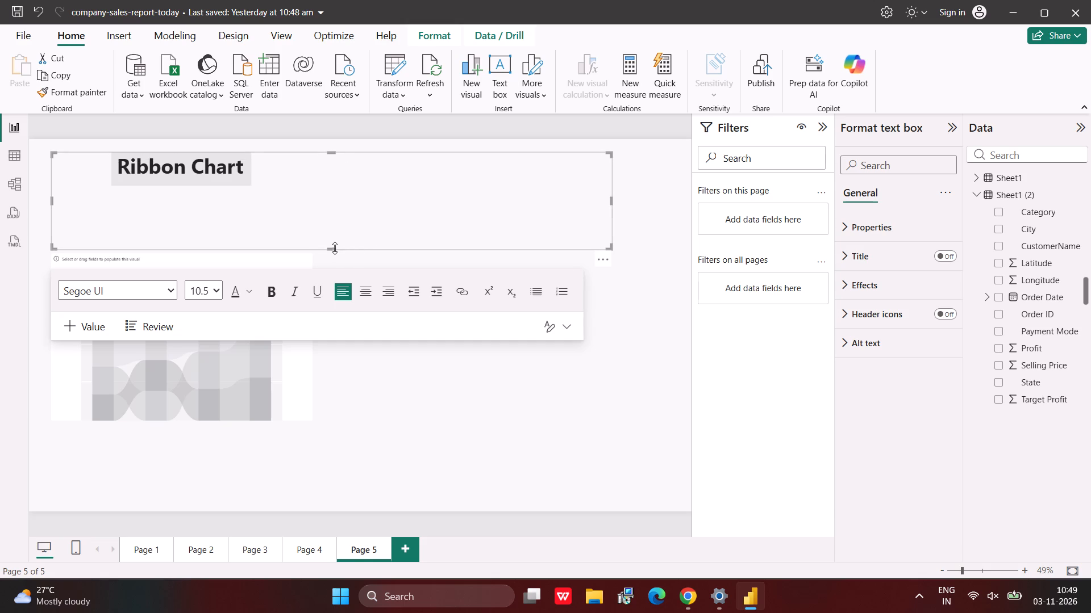
pyautogui.moveTo(331, 249); pyautogui.dragTo(328, 183)
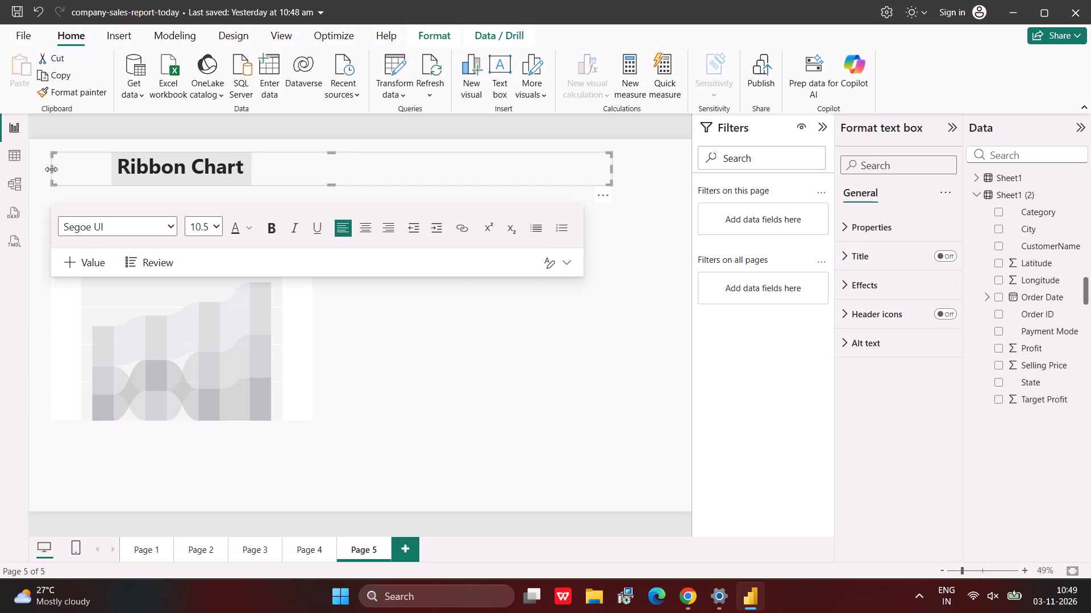
pyautogui.click(51, 169)
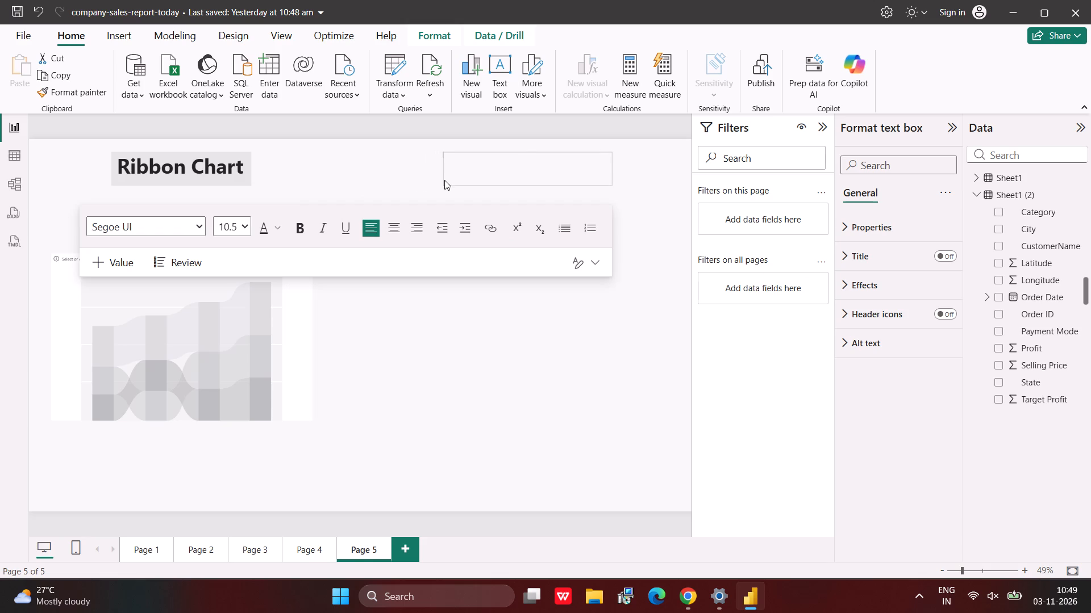
# Enter the title "Stacked Column Chart" in the new text box in bold at font size 44.
pyautogui.click(496, 162)
pyautogui.click(239, 225)
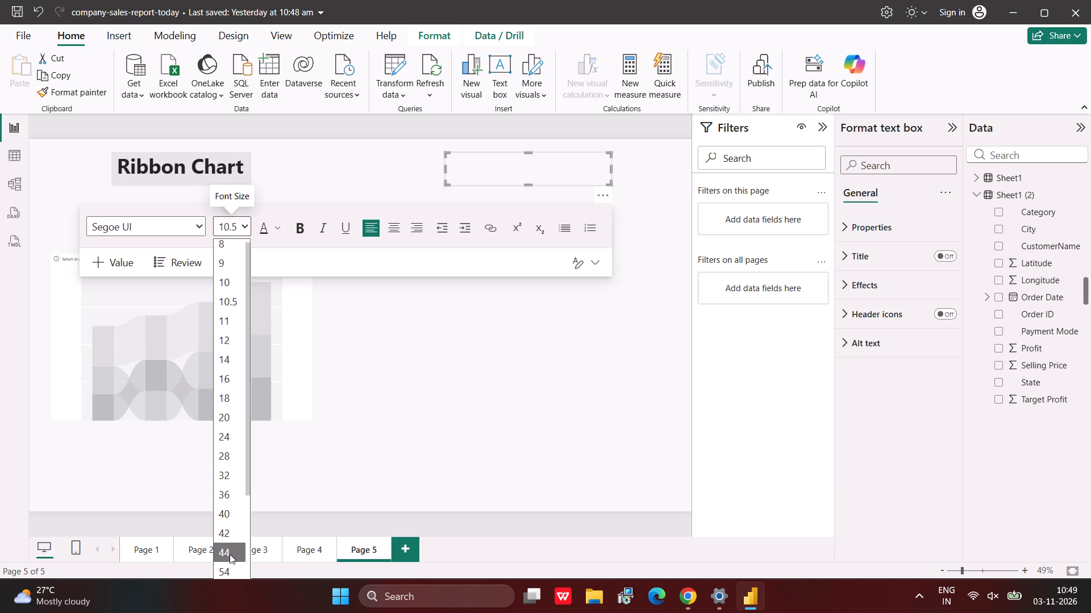
pyautogui.click(230, 554)
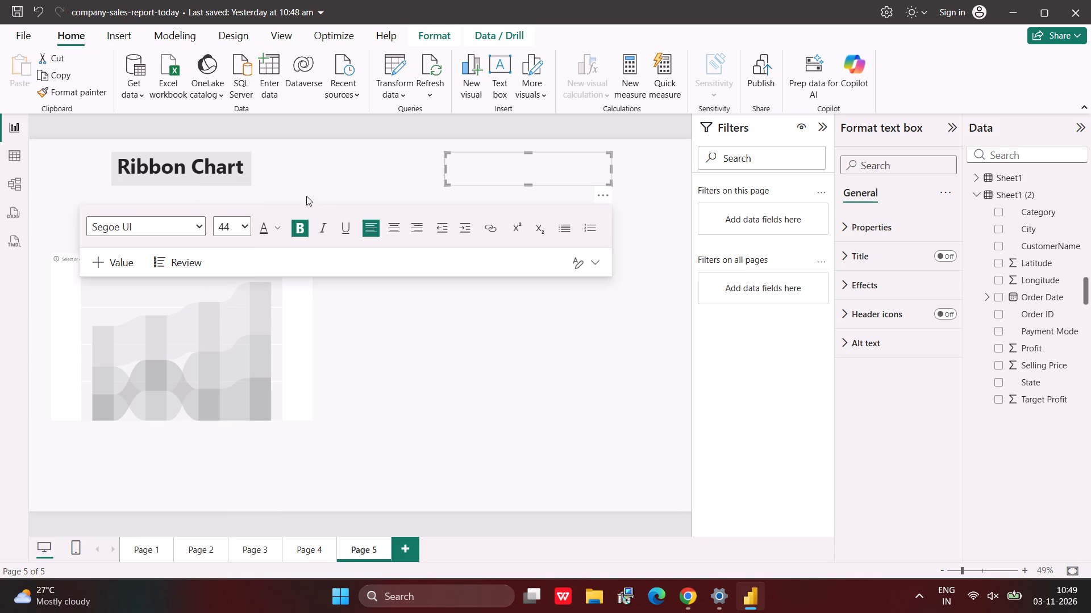
pyautogui.click(302, 223)
pyautogui.write('Sta')
pyautogui.write('cked')
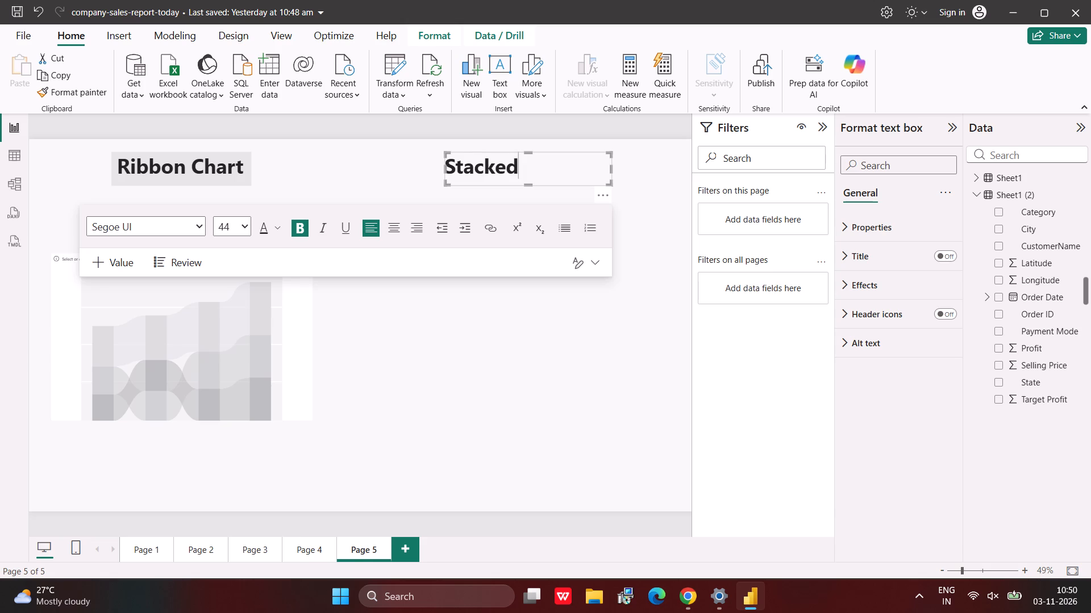
pyautogui.press('space')
pyautogui.write('Column')
pyautogui.press('space')
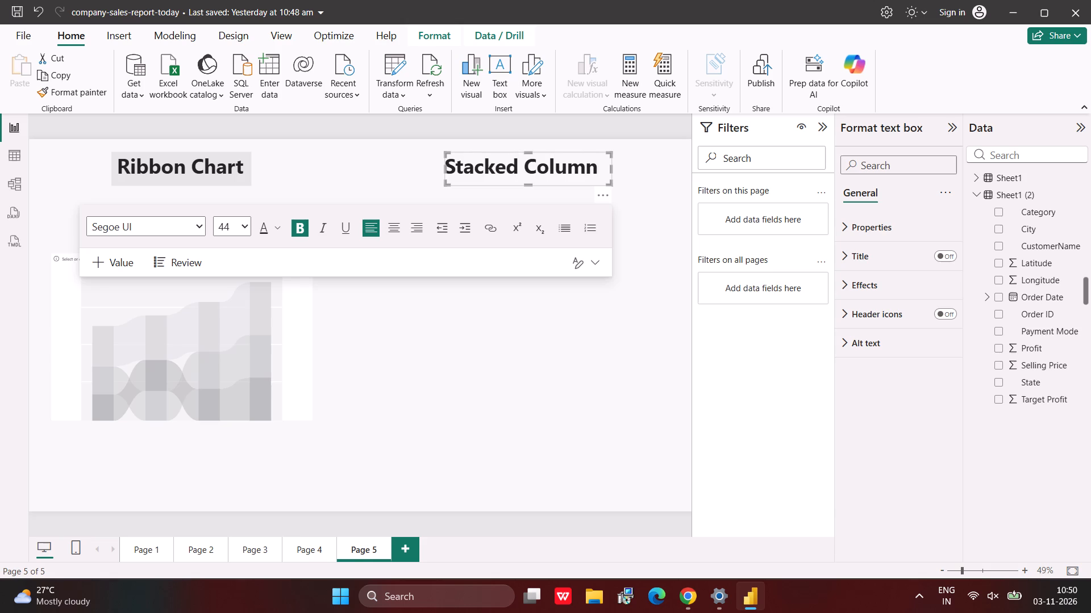
pyautogui.write('Chart')
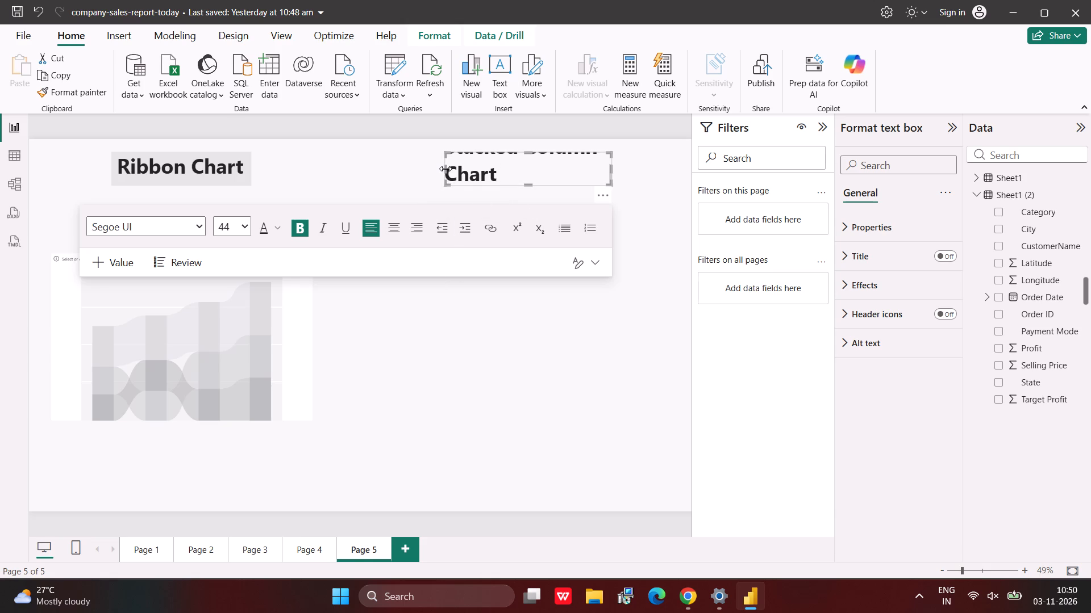
# Widen the "Stacked Column Chart" text box from its left edge so the title fits on one line.
pyautogui.moveTo(445, 169); pyautogui.dragTo(385, 169)
pyautogui.click(545, 346)
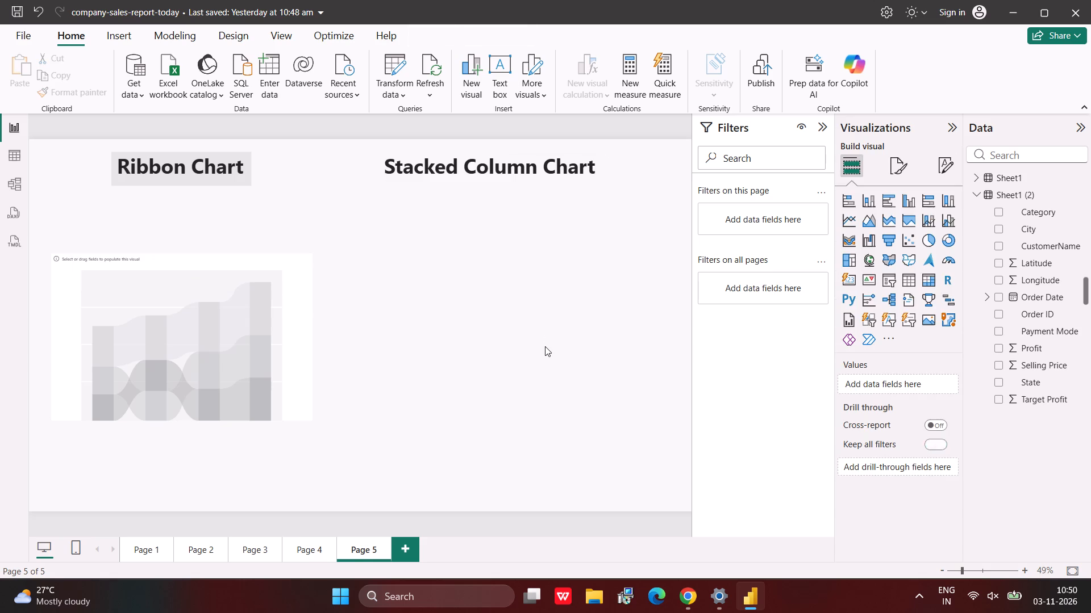
# Resize the "Stacked Column Chart" text box from both side edges so it fits closely around the title, farther right on the page.
pyautogui.click(606, 167)
pyautogui.moveTo(612, 169); pyautogui.dragTo(621, 167)
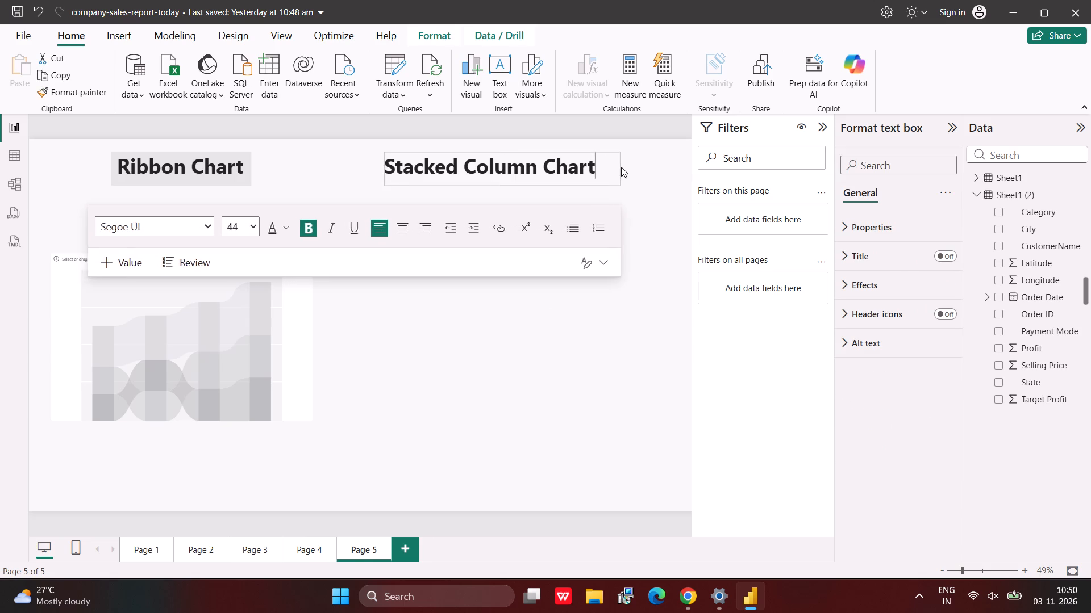
pyautogui.moveTo(621, 167); pyautogui.dragTo(636, 166)
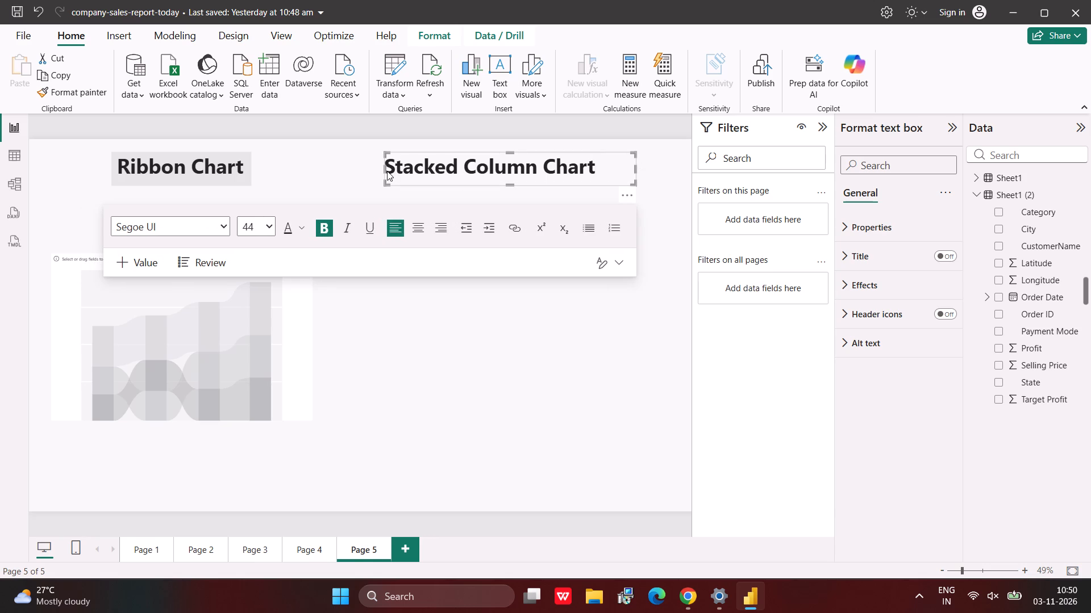
pyautogui.moveTo(384, 166); pyautogui.dragTo(397, 167)
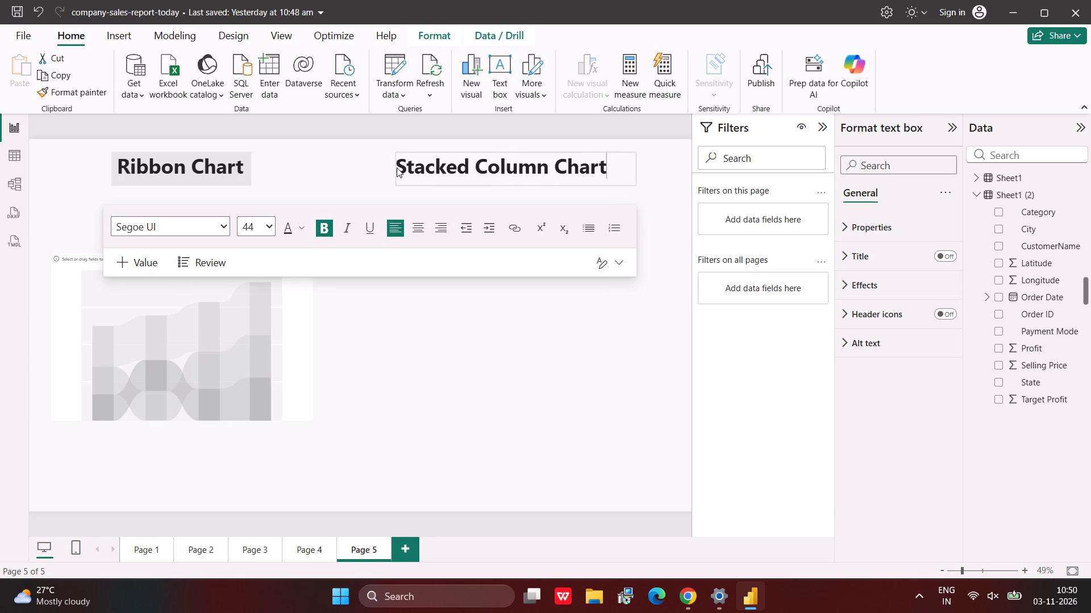
pyautogui.moveTo(397, 167); pyautogui.dragTo(423, 169)
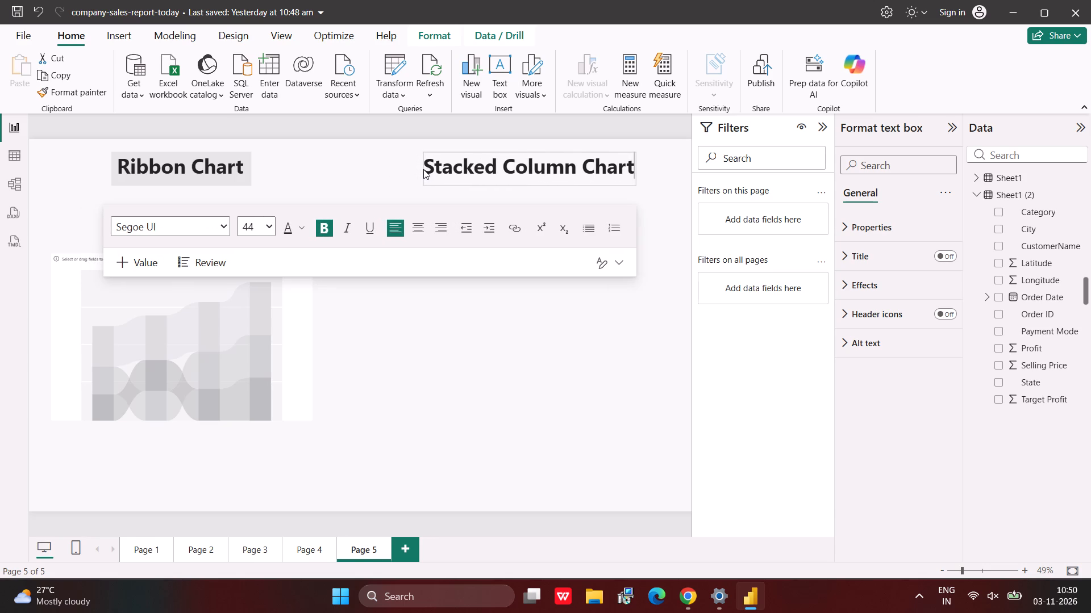
pyautogui.moveTo(423, 169); pyautogui.dragTo(414, 170)
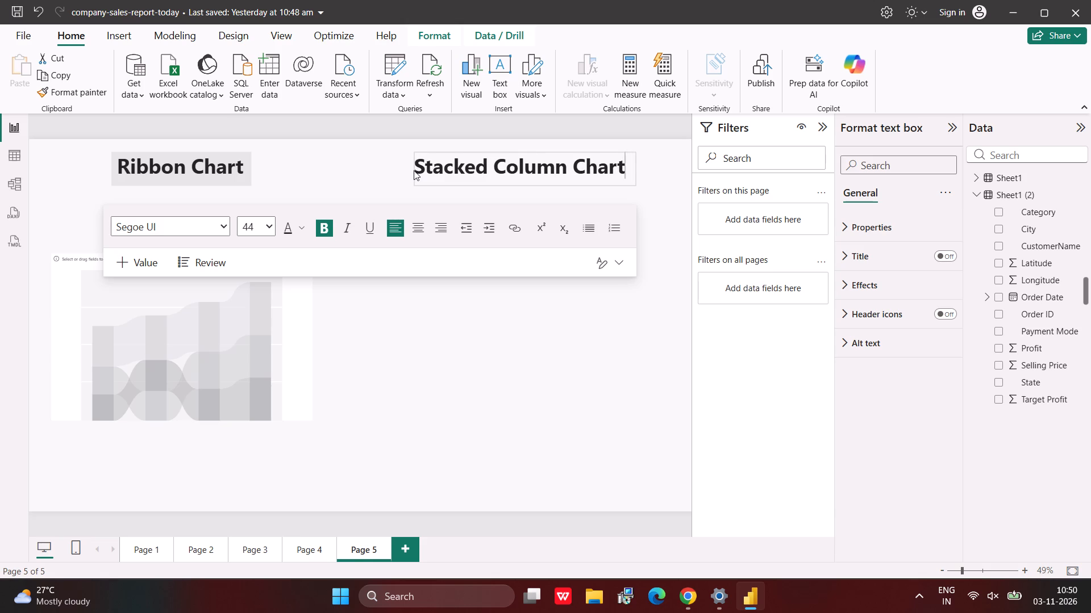
pyautogui.moveTo(414, 170); pyautogui.dragTo(415, 170)
pyautogui.click(415, 168)
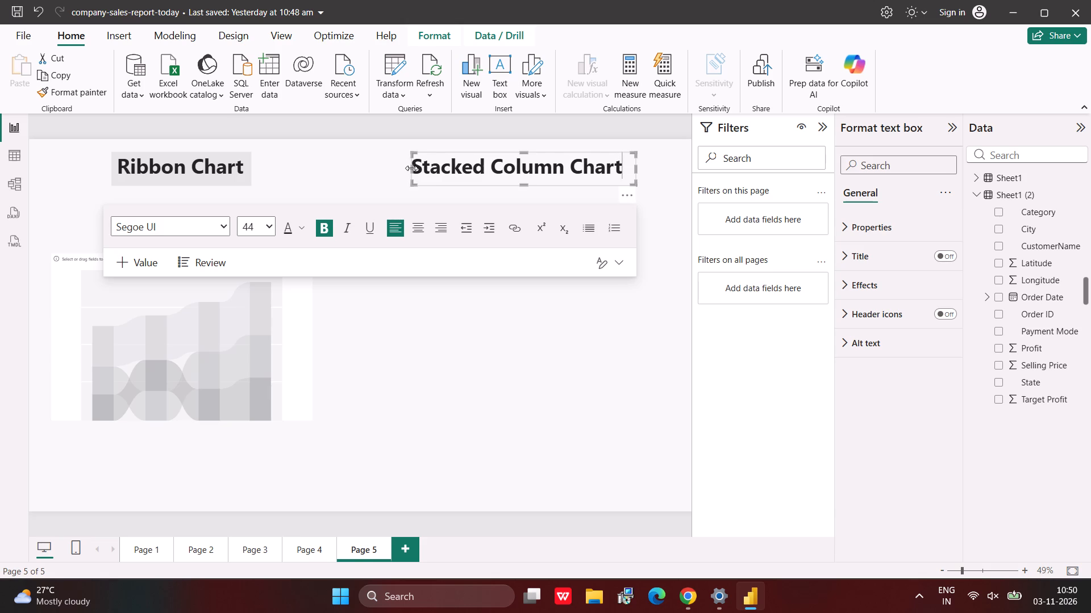
pyautogui.click(413, 154)
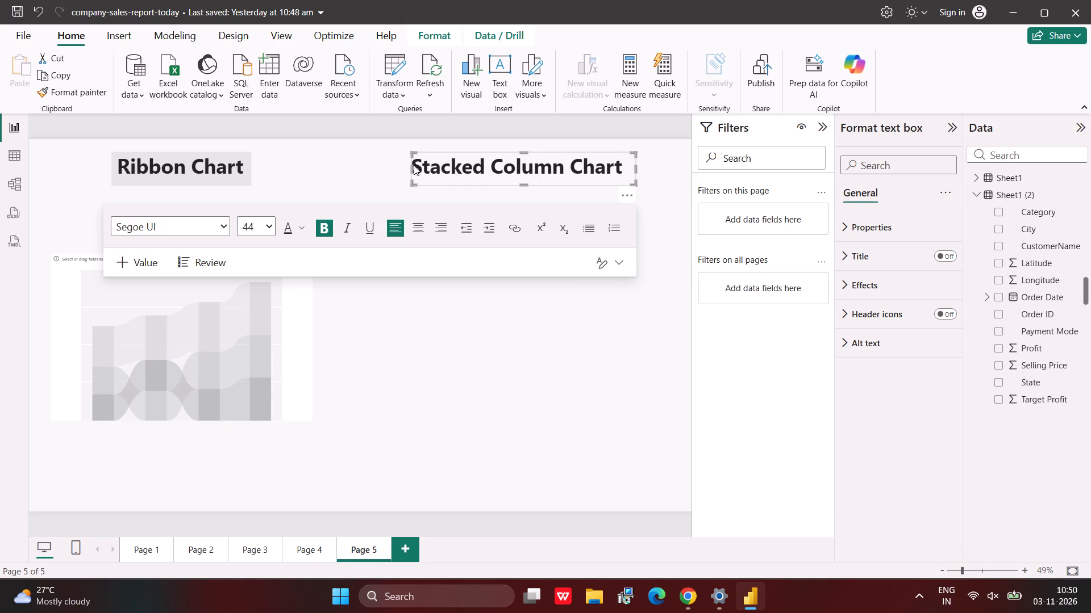
# Insert one leading space before the "Stacked Column Chart" title text.
pyautogui.click(415, 166)
pyautogui.press('space')
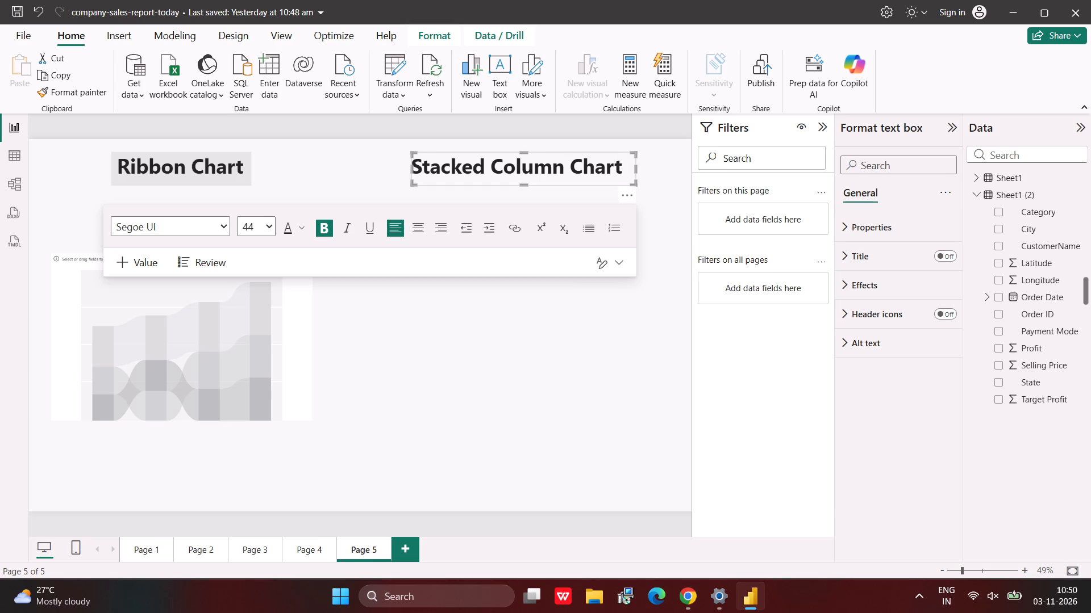
pyautogui.click(425, 167)
pyautogui.press('Left')
pyautogui.press('Right')
pyautogui.press('Right')
pyautogui.press('Left')
pyautogui.press('Left')
pyautogui.press('space')
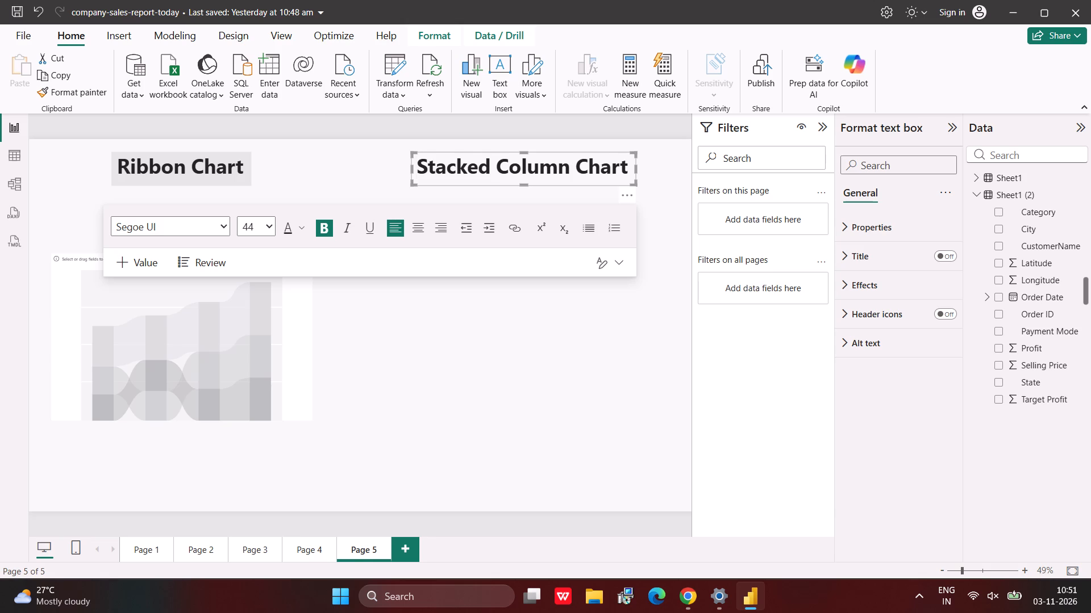
pyautogui.press('space')
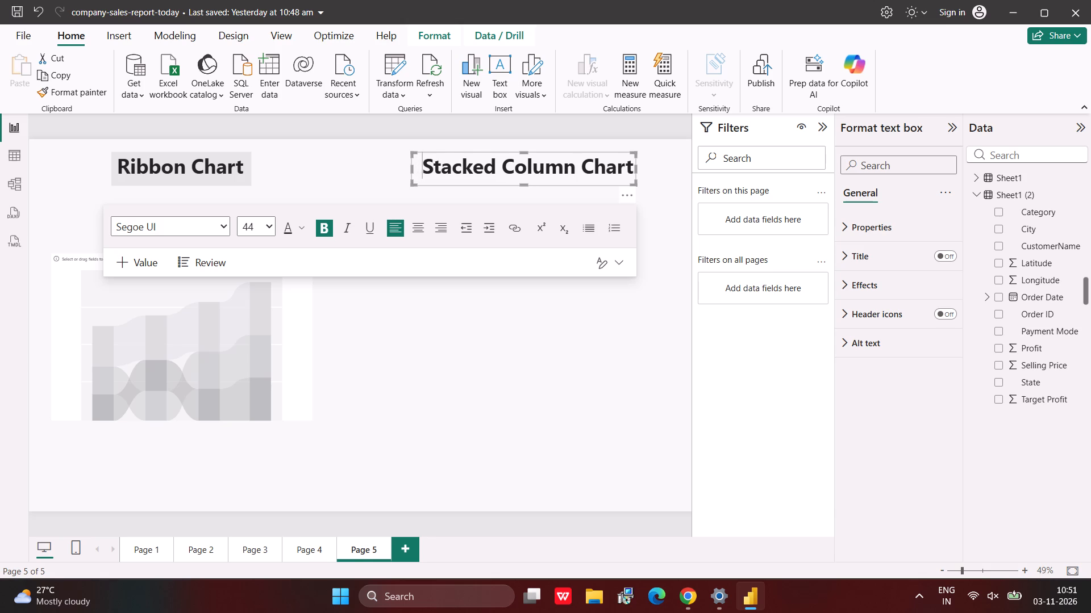
pyautogui.press('BackSpace')
pyautogui.click(535, 383)
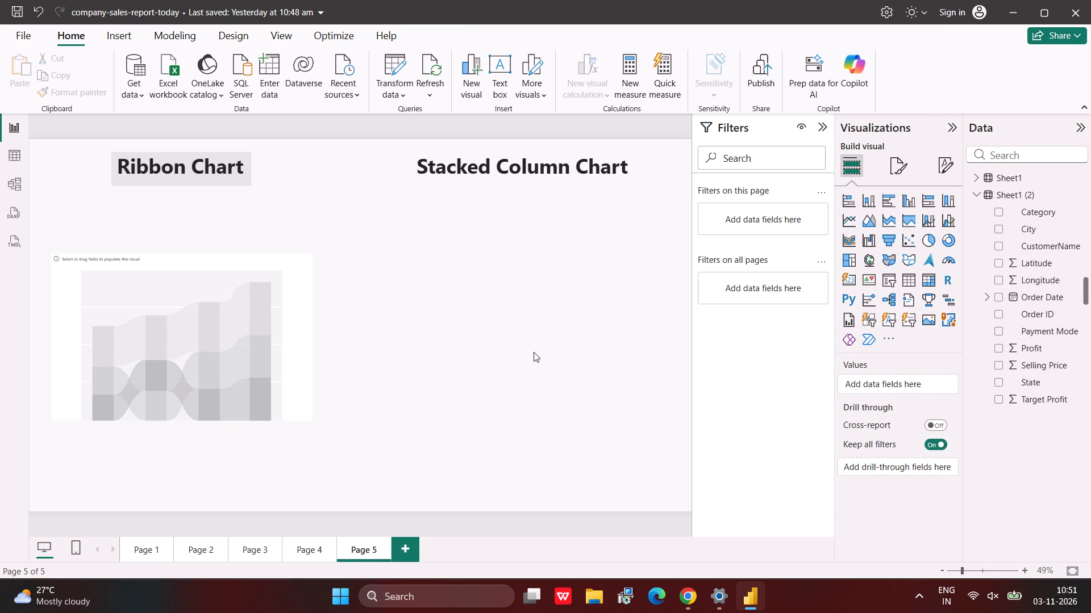
# Turn on the "Stacked Column Chart" text box background and color it the light grey used behind "Ribbon Chart".
pyautogui.click(564, 178)
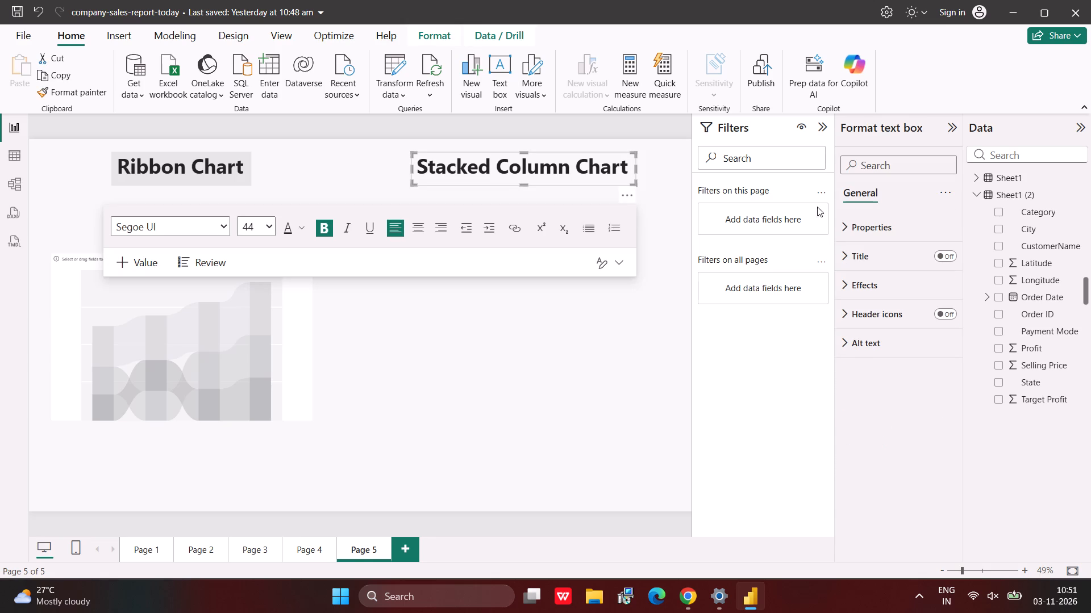
pyautogui.click(856, 282)
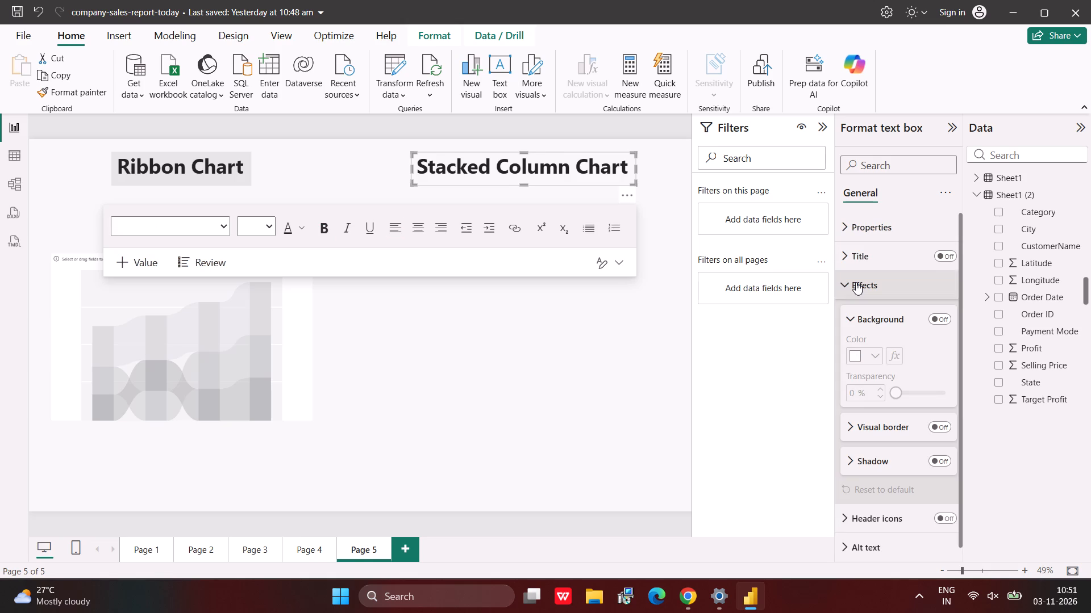
pyautogui.click(946, 311)
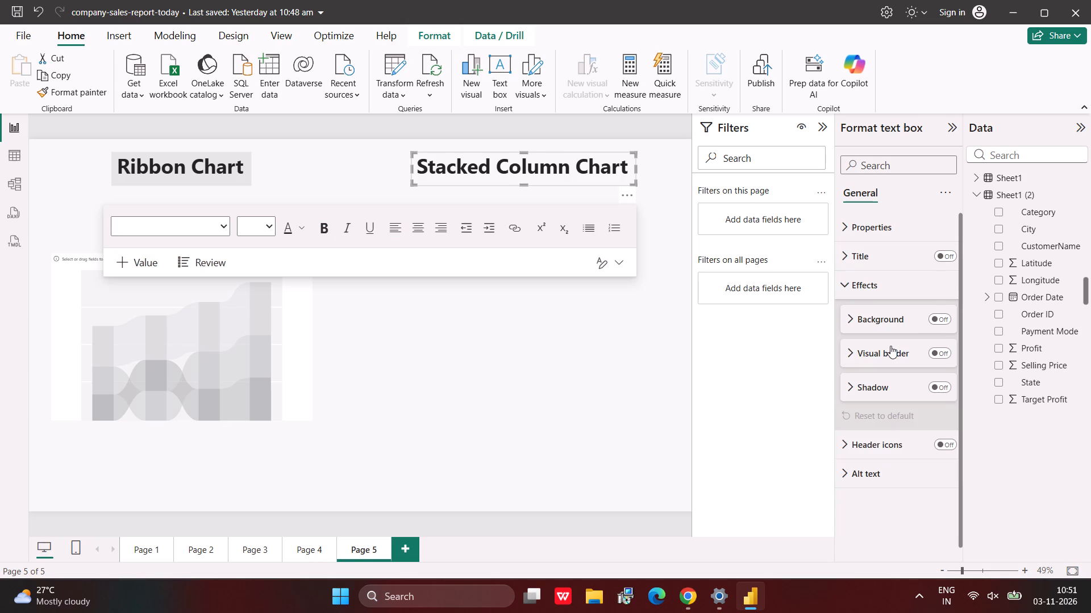
pyautogui.click(939, 323)
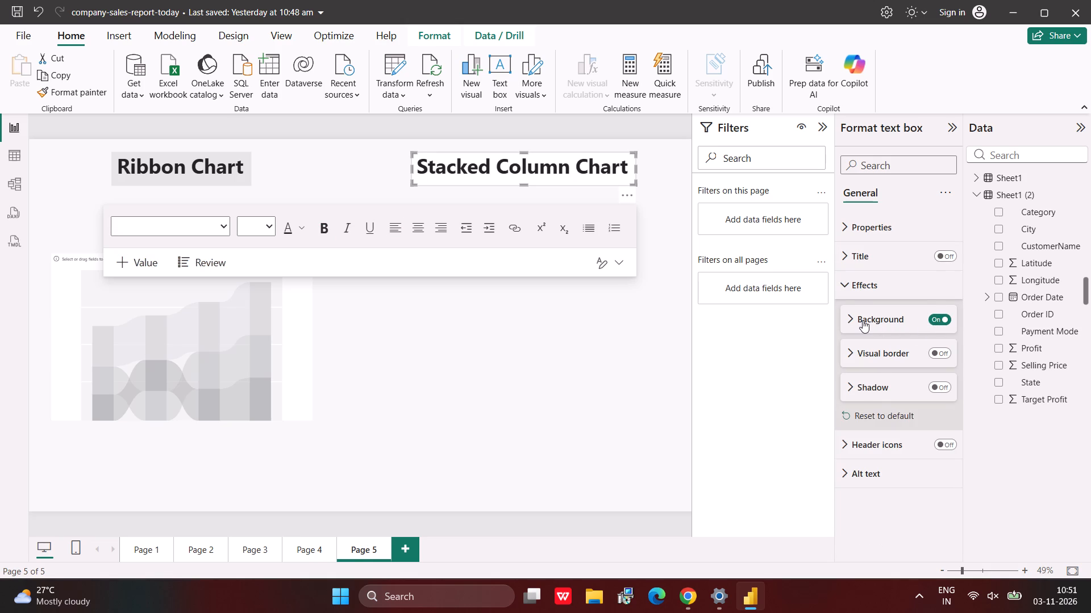
pyautogui.click(863, 320)
pyautogui.click(875, 358)
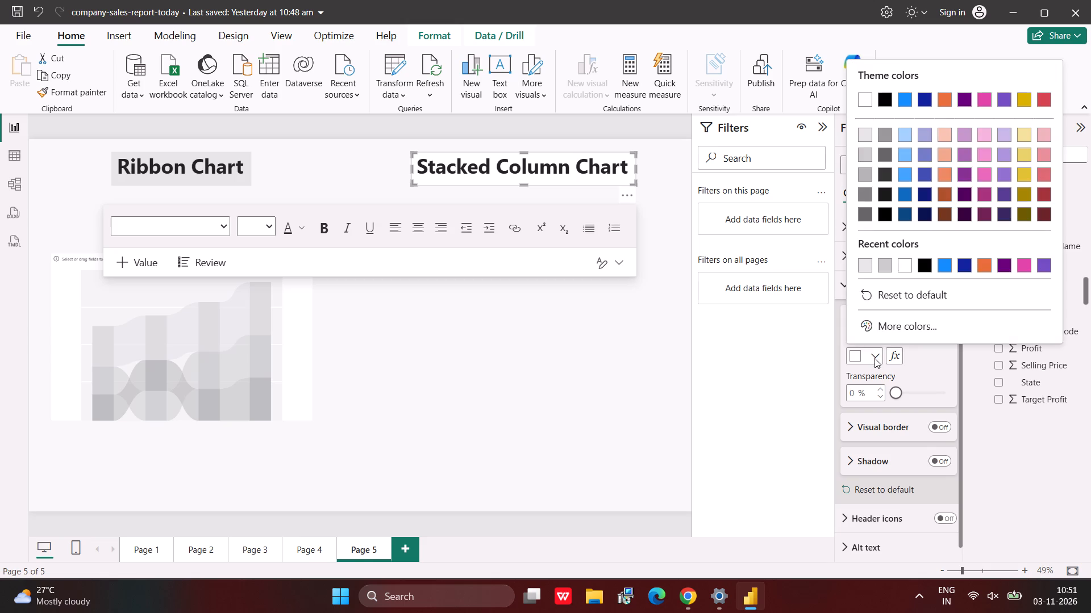
pyautogui.click(868, 141)
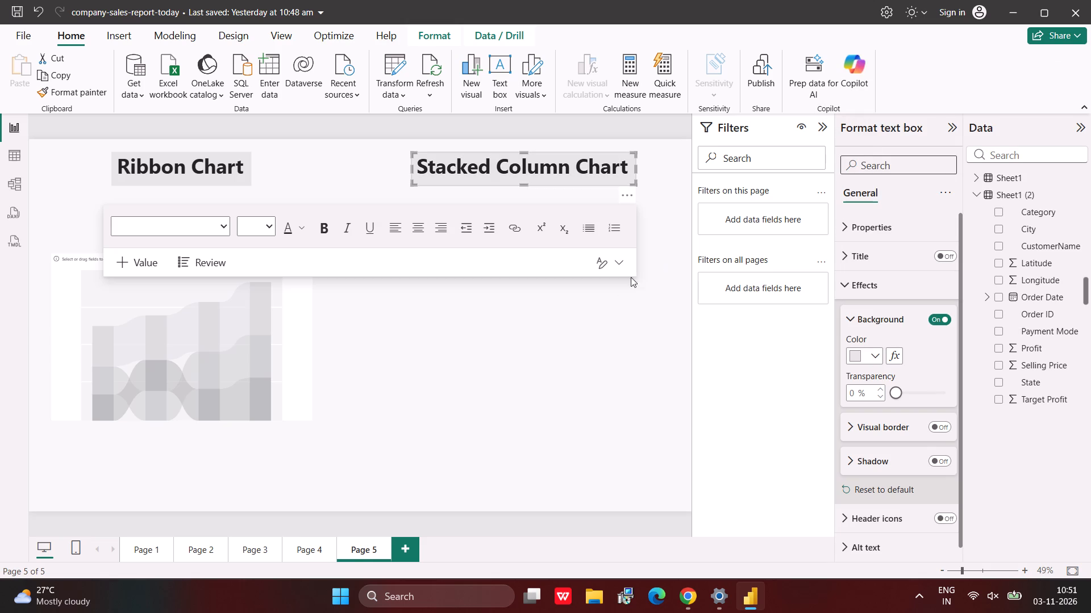
pyautogui.click(580, 337)
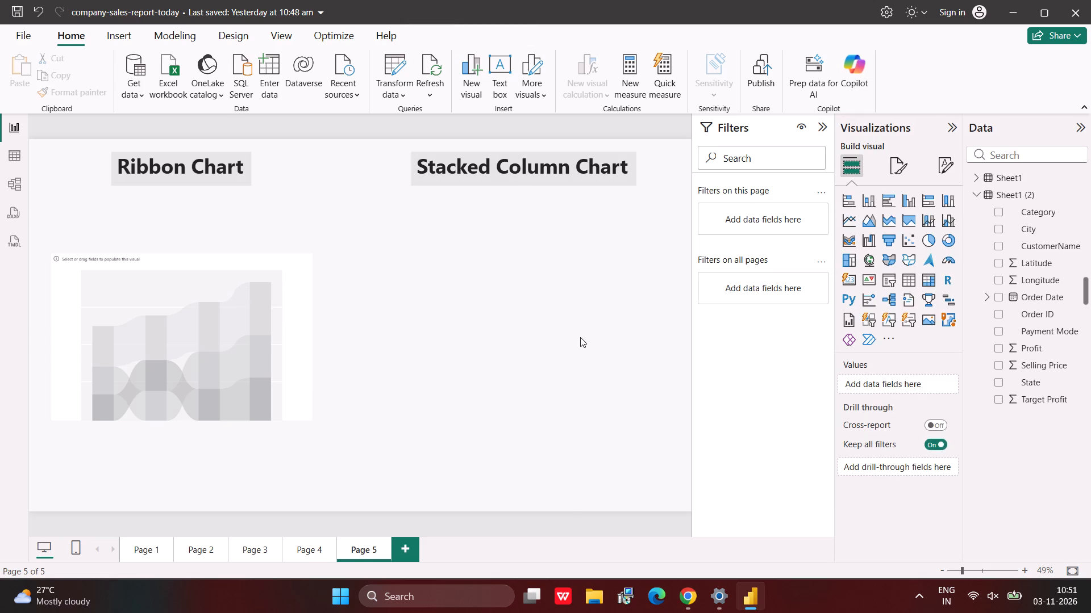
# Move the ribbon chart slightly up towards the "Ribbon Chart" title.
pyautogui.moveTo(277, 325); pyautogui.dragTo(277, 309)
pyautogui.click(277, 309)
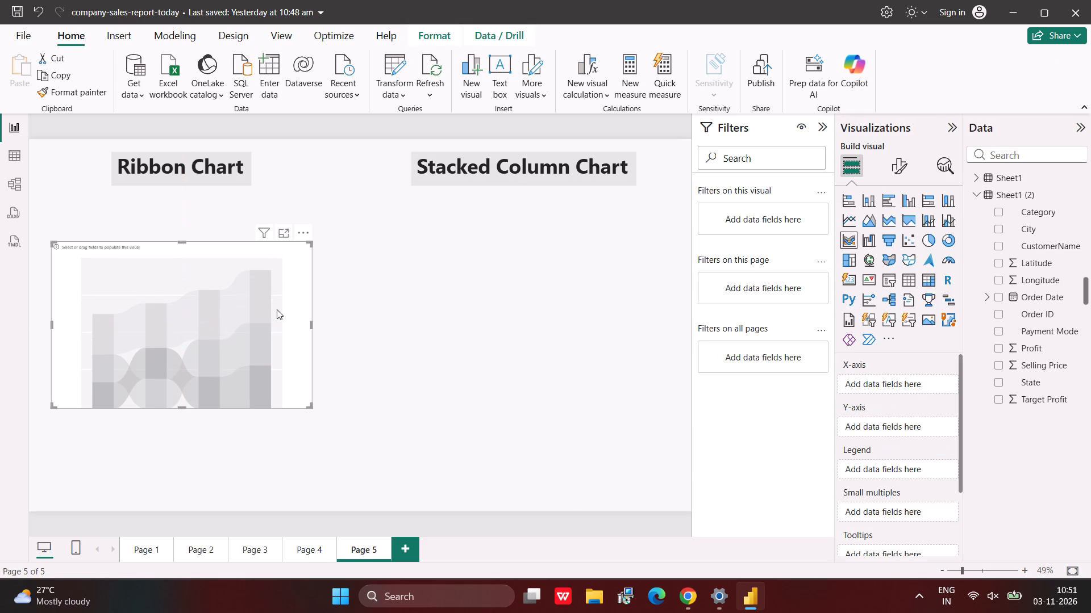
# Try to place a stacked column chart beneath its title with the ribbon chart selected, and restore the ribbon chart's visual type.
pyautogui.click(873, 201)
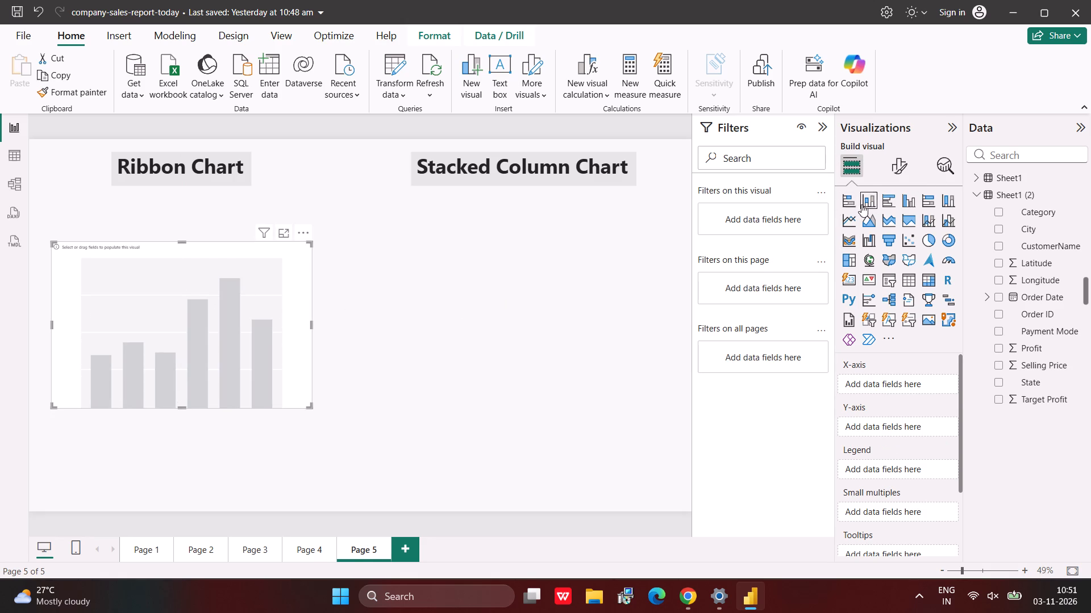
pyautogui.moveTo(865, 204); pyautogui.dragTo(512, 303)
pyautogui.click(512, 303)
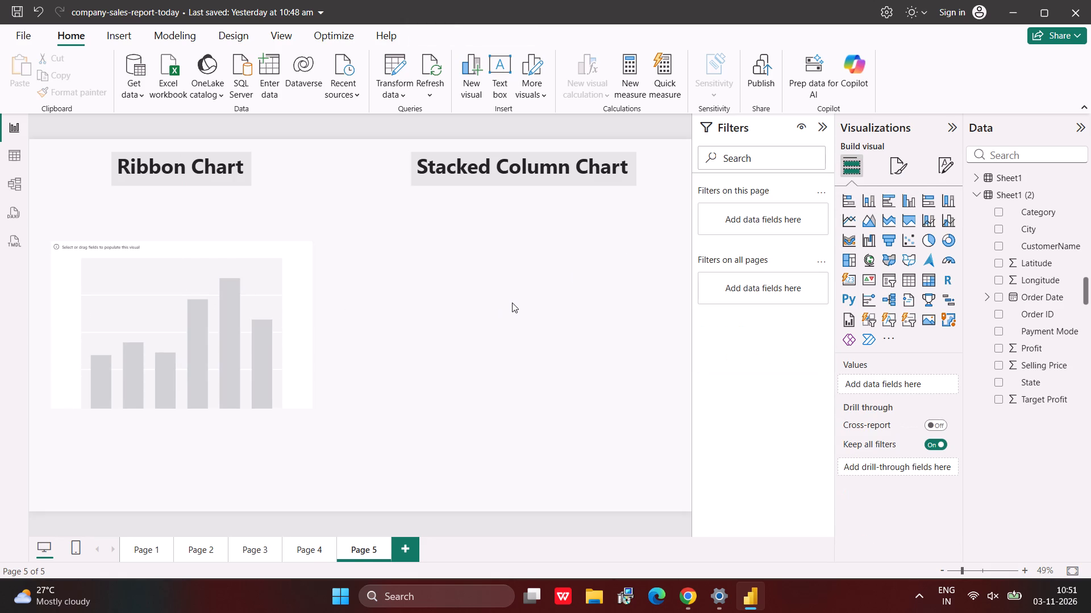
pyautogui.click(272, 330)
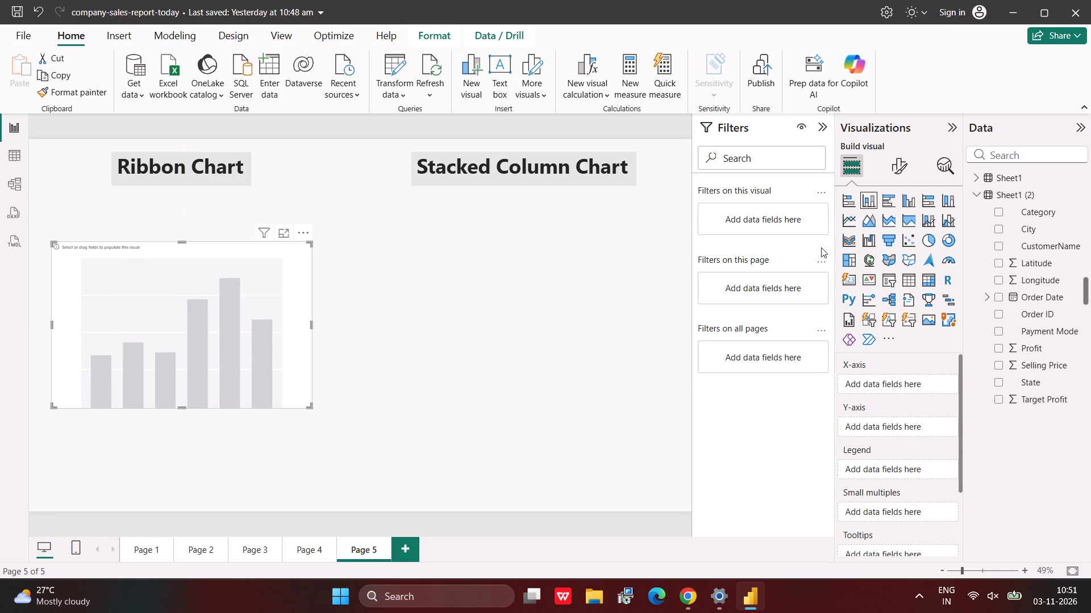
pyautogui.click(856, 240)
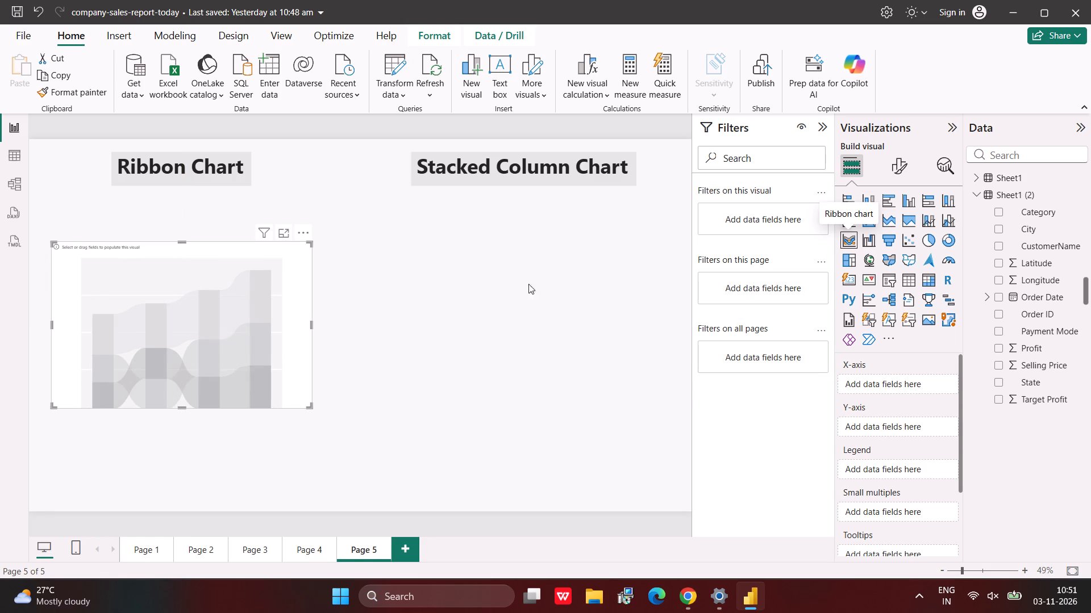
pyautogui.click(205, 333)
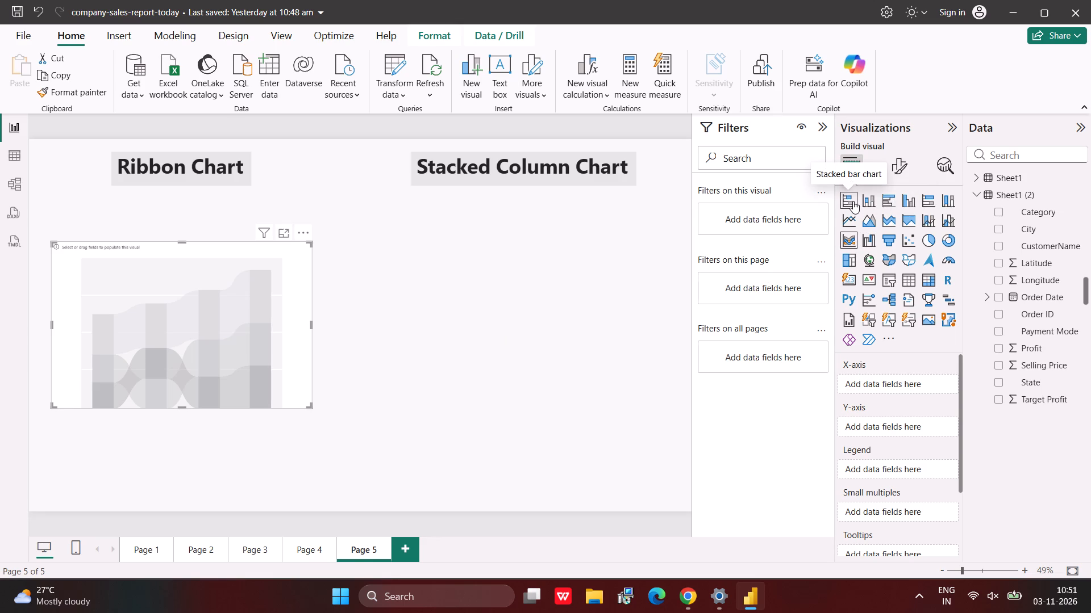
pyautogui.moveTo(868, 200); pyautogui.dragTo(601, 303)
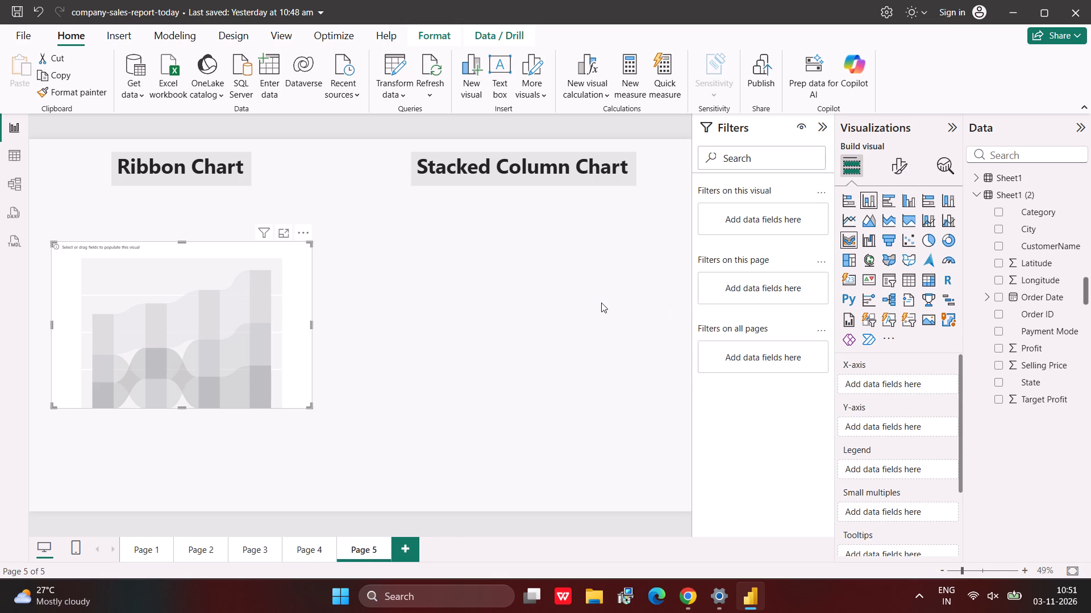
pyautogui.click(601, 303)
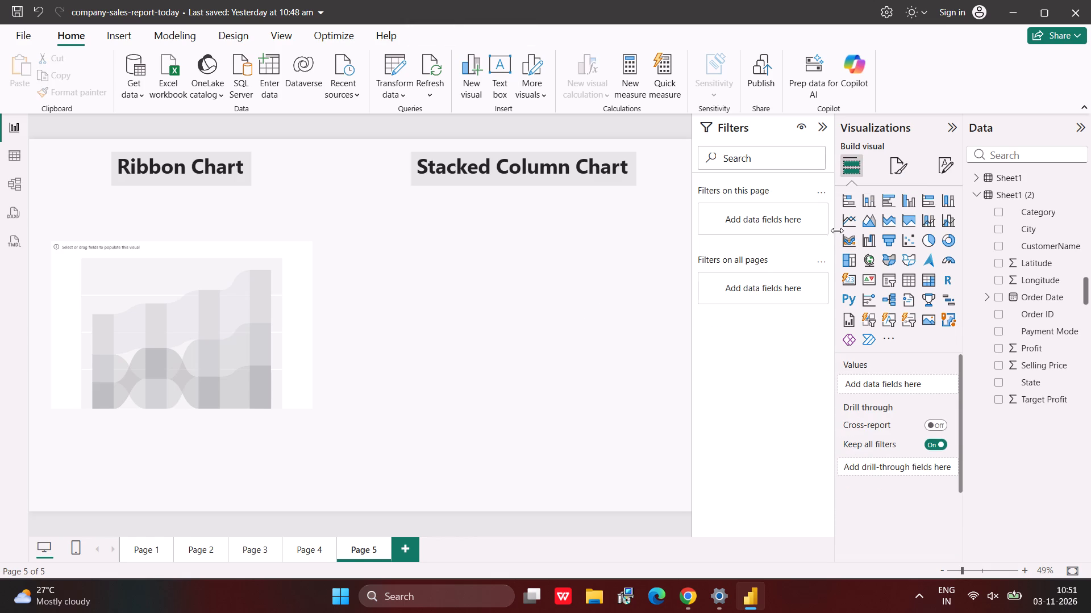
# Add a new visual, make it a stacked column chart, and move it beneath the "Stacked Column Chart" title.
pyautogui.click(845, 243)
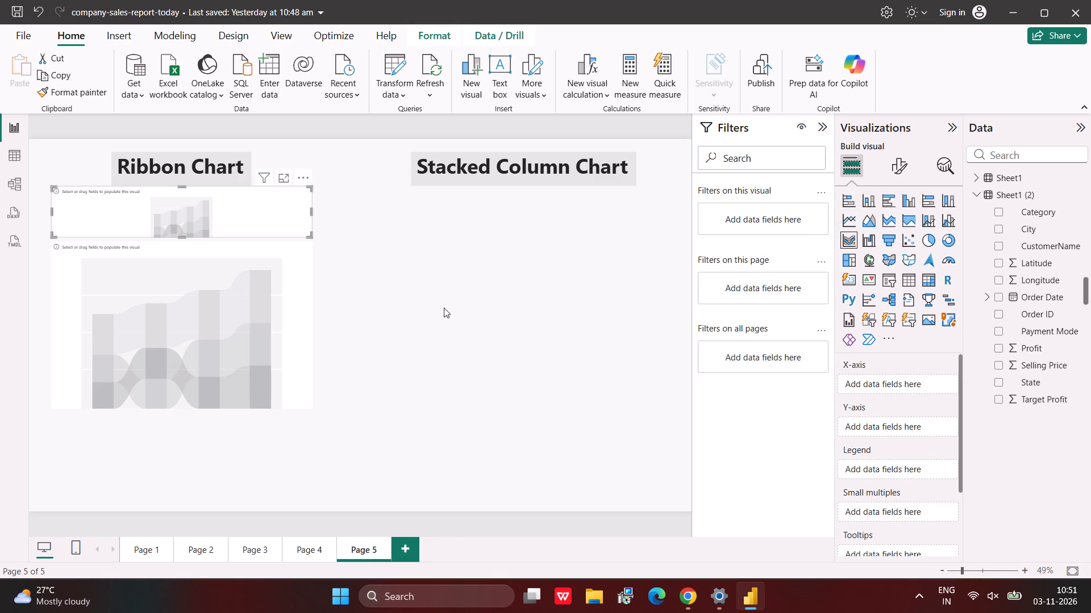
pyautogui.click(870, 199)
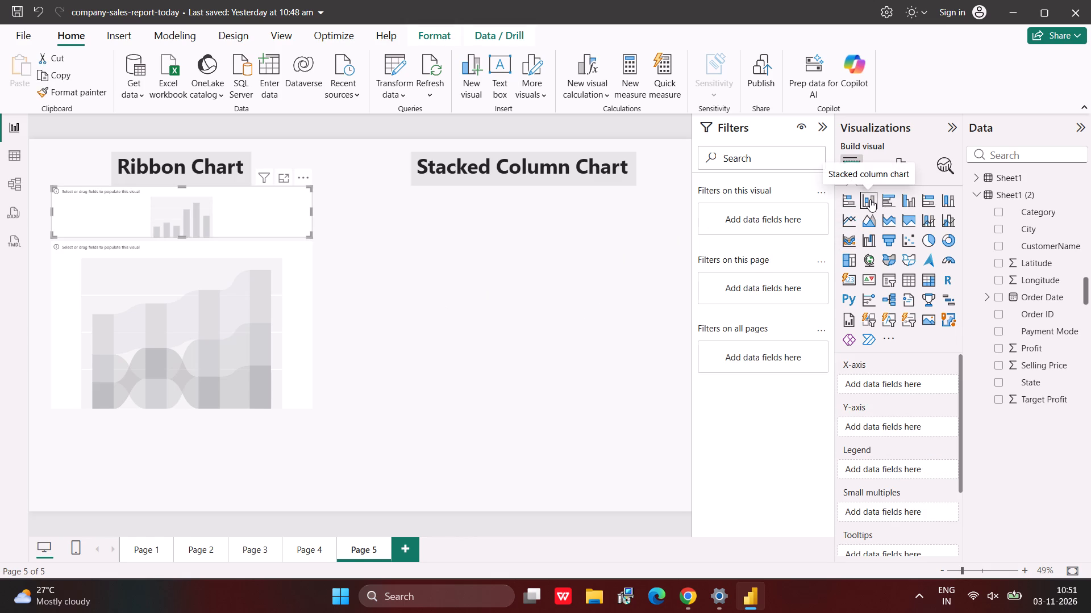
pyautogui.moveTo(268, 211); pyautogui.dragTo(602, 298)
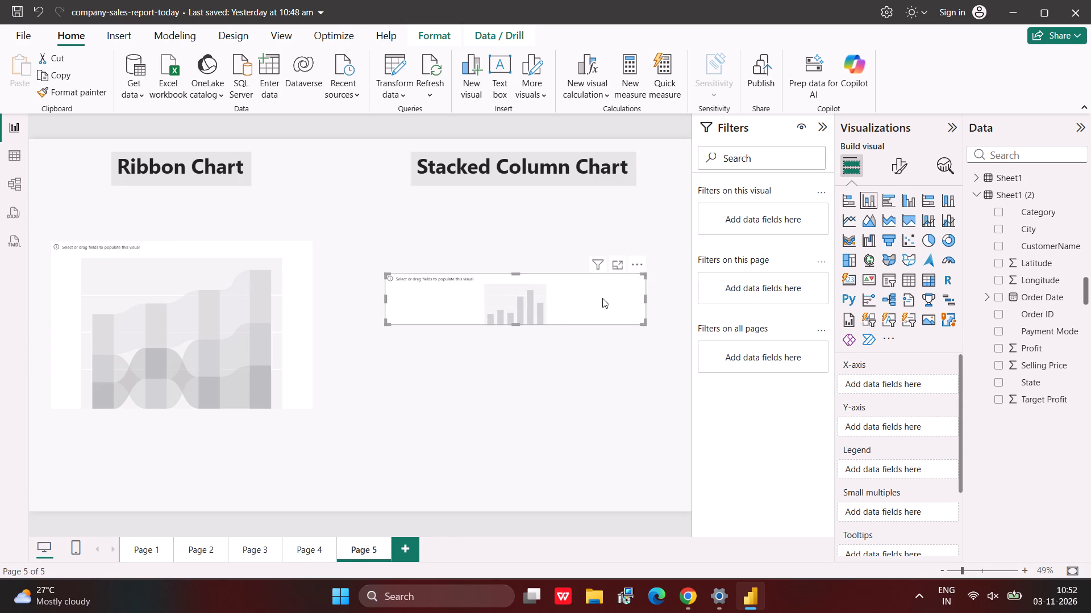
# Move the ribbon chart slightly farther up beneath its title, keeping it a ribbon chart.
pyautogui.click(204, 372)
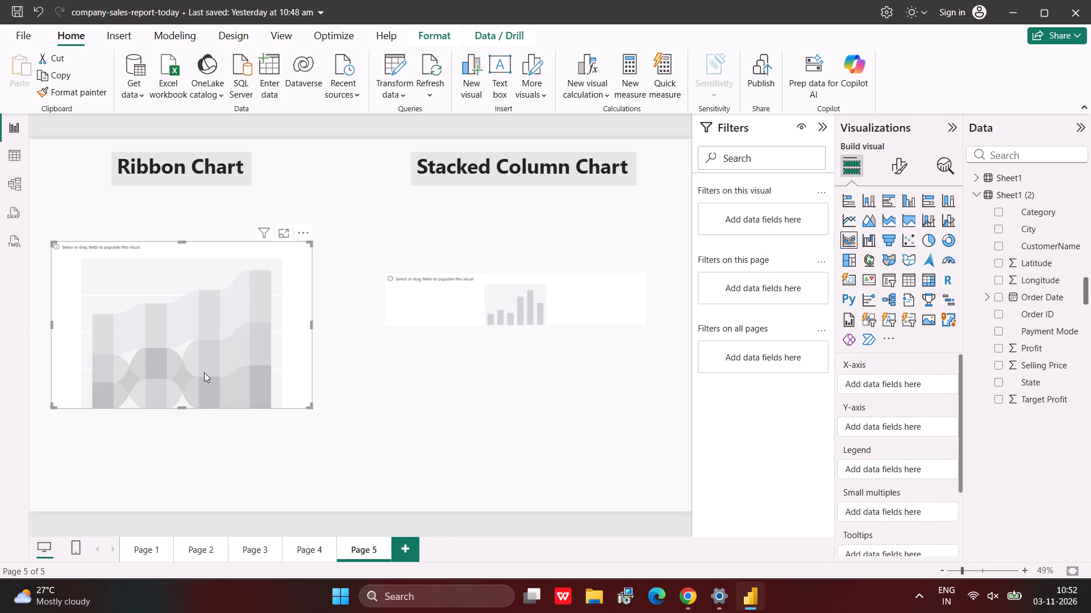
pyautogui.moveTo(204, 372); pyautogui.dragTo(206, 366)
pyautogui.click(206, 366)
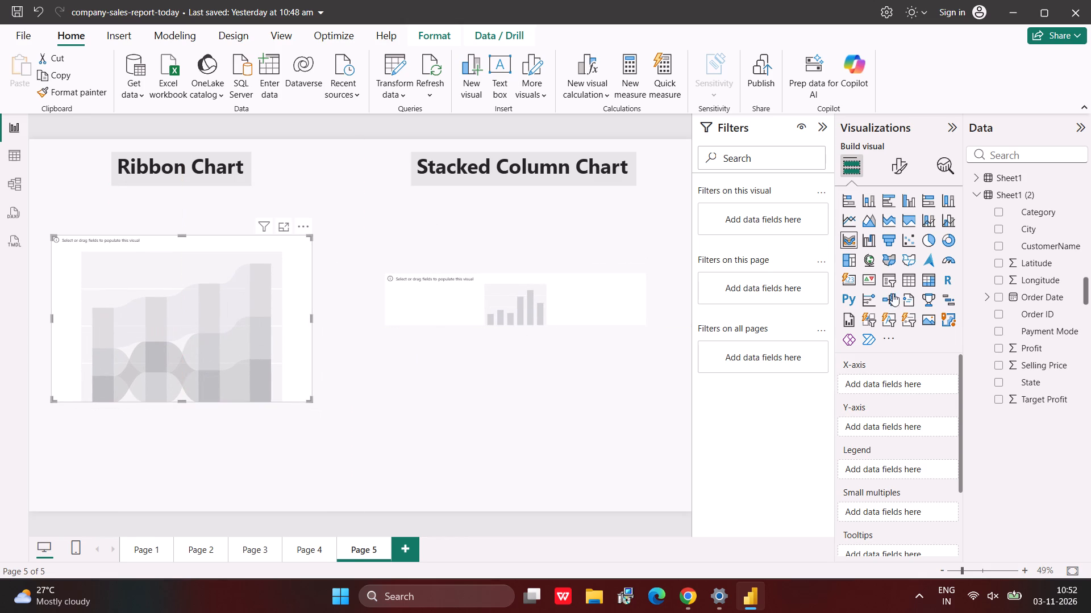
pyautogui.click(847, 236)
# Remove the empty ribbon chart and the empty stacked column chart from Page 5.
pyautogui.click(301, 225)
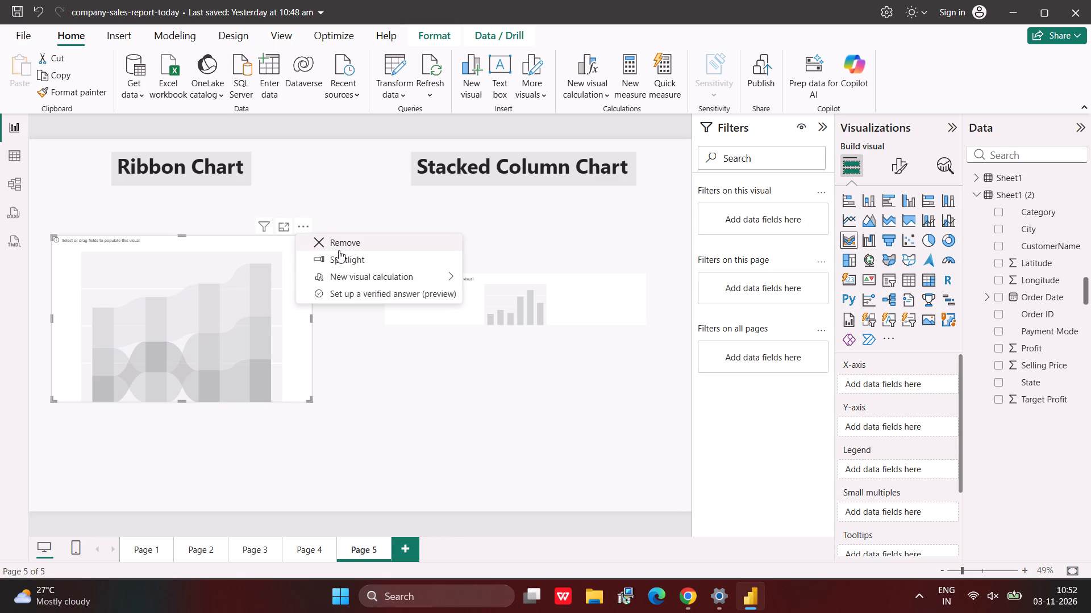
pyautogui.click(339, 250)
pyautogui.click(598, 294)
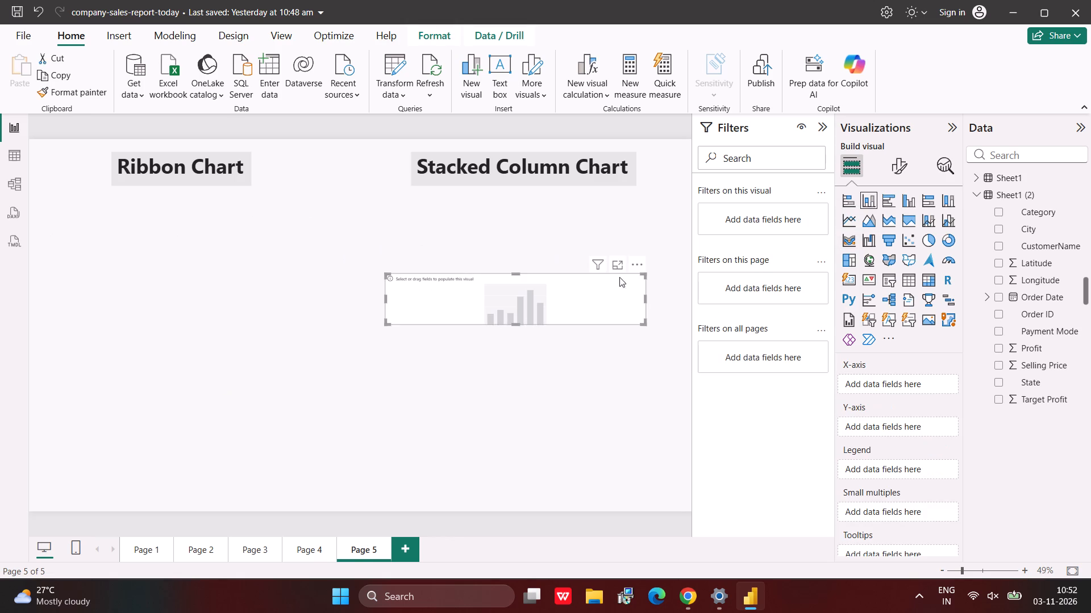
pyautogui.click(632, 269)
pyautogui.click(647, 274)
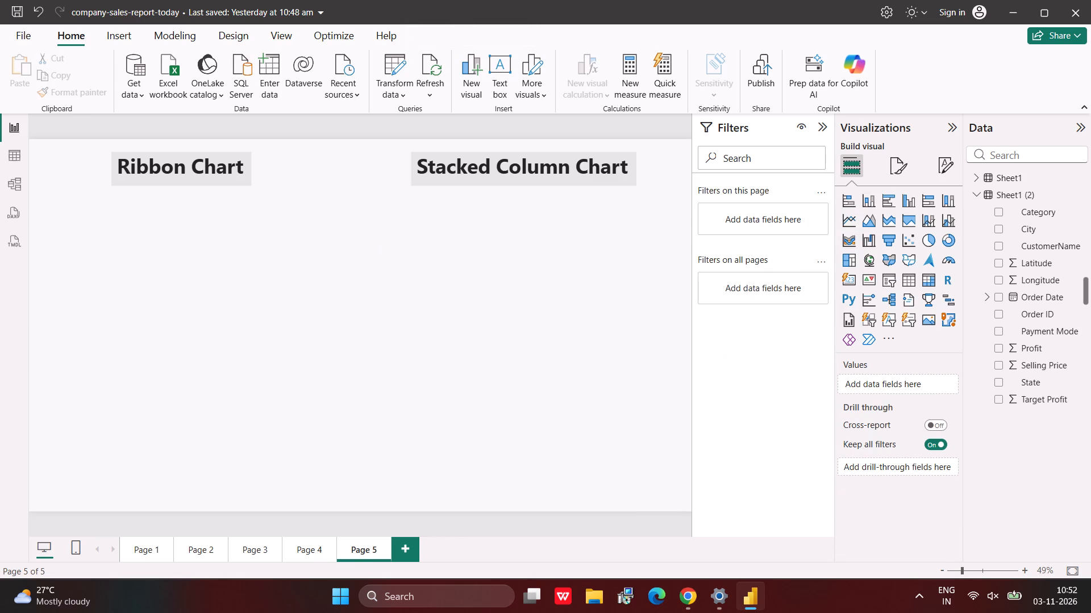
# Add a new ribbon chart and move it to the open area beneath the "Ribbon Chart" title.
pyautogui.click(851, 238)
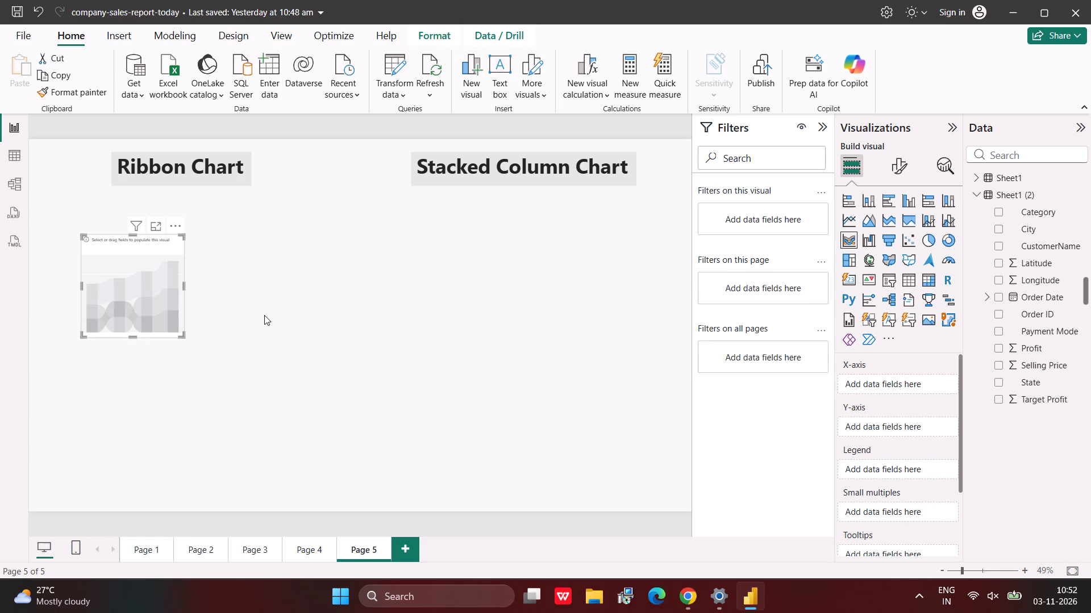
pyautogui.moveTo(143, 297); pyautogui.dragTo(190, 357)
pyautogui.click(190, 357)
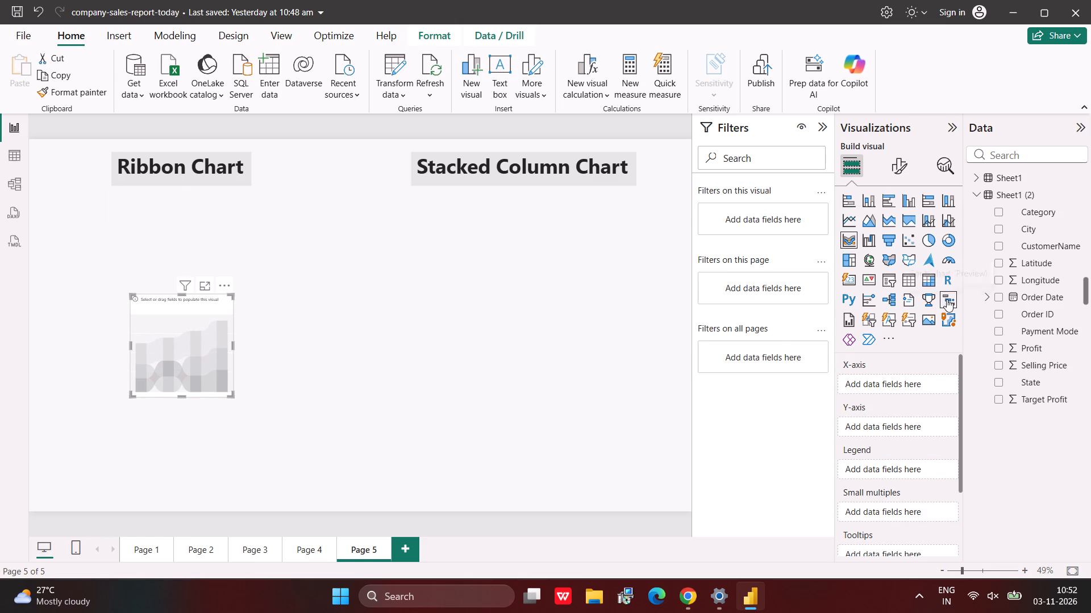
# Assign Sheet1's Order Date Quarter to the ribbon chart's X-axis and Selling Price to its Y-axis.
pyautogui.click(976, 178)
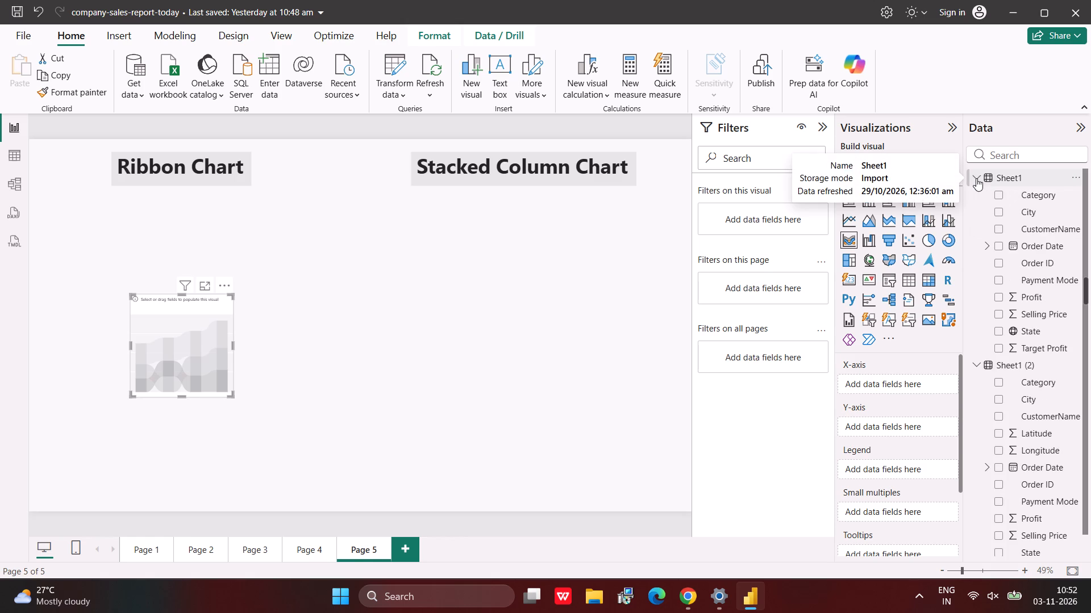
pyautogui.click(987, 243)
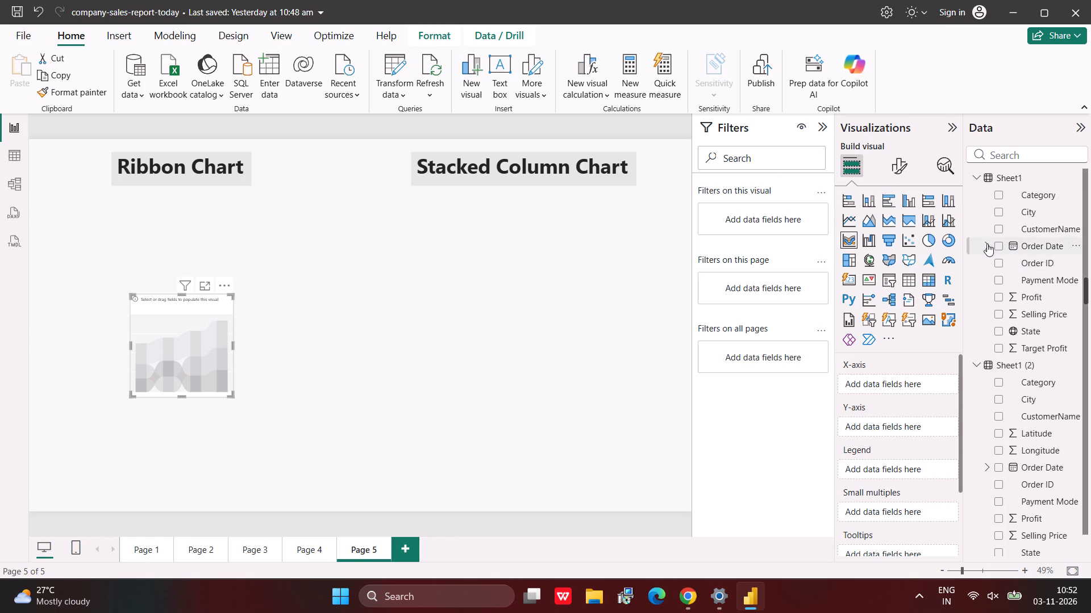
pyautogui.click(998, 262)
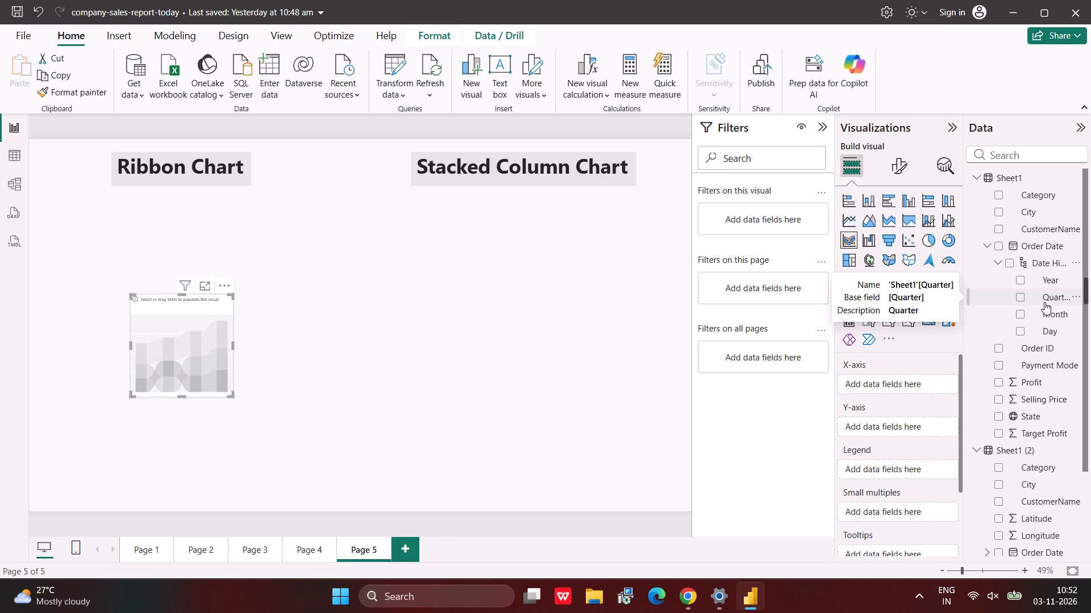
pyautogui.moveTo(1044, 302); pyautogui.dragTo(906, 389)
pyautogui.click(906, 389)
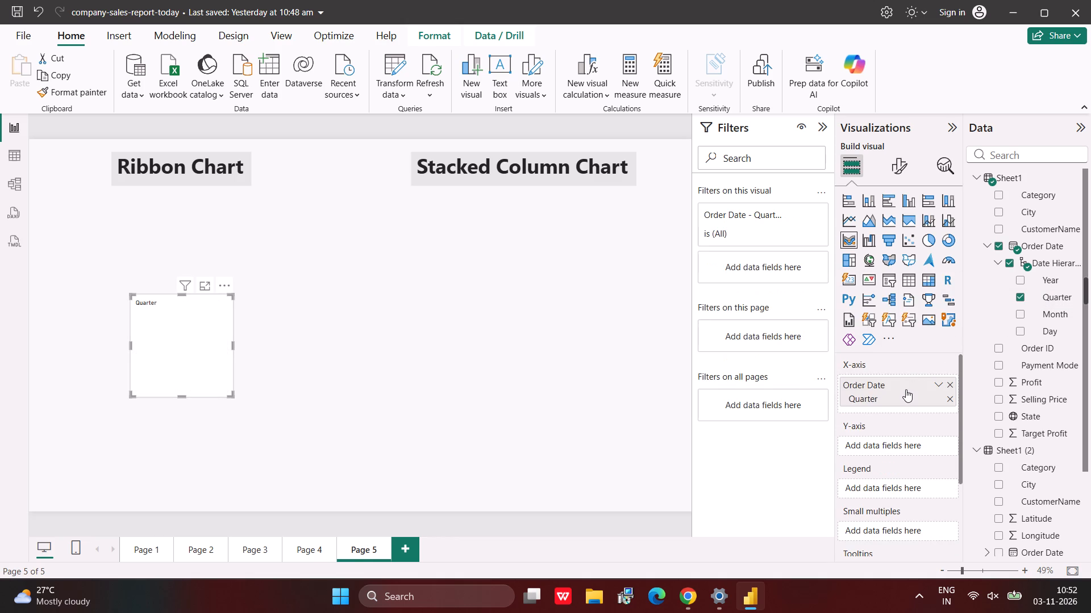
pyautogui.scroll(-1, 906, 389)
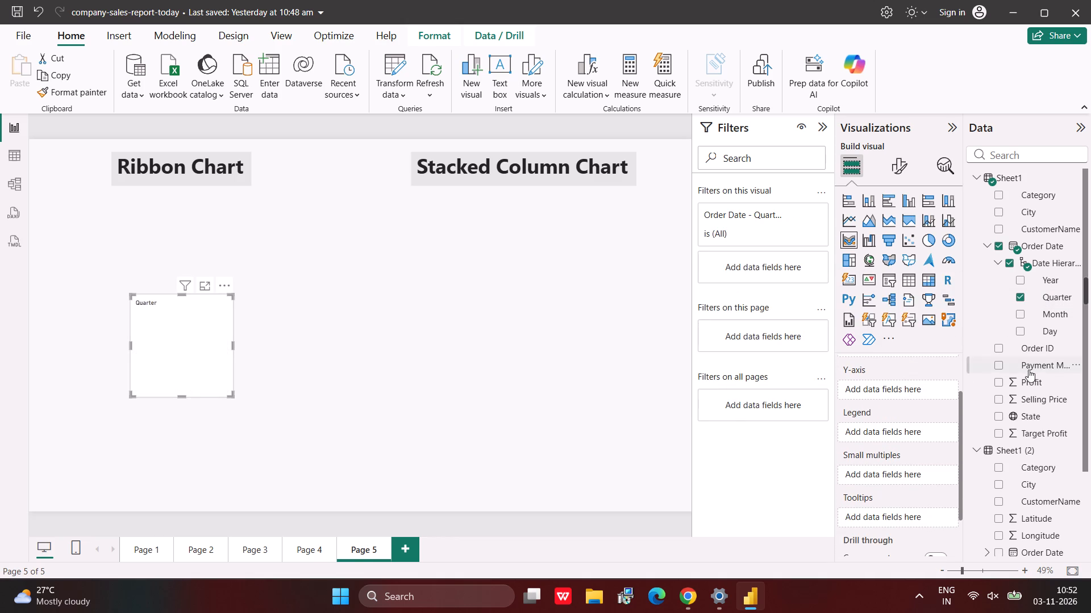
pyautogui.moveTo(1035, 394); pyautogui.dragTo(902, 388)
pyautogui.click(902, 388)
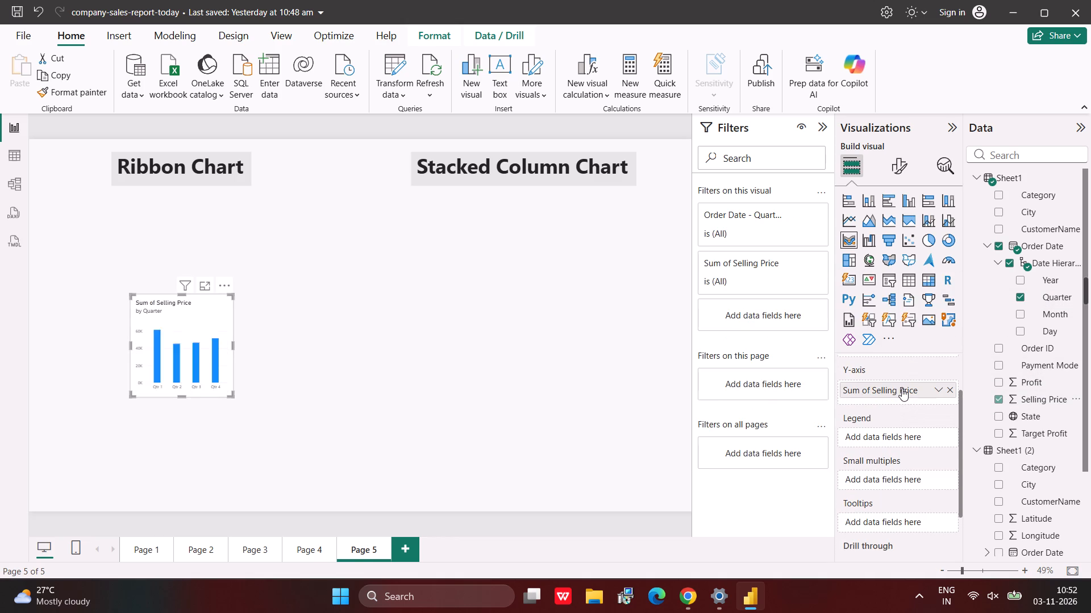
# Enlarge the ribbon chart and position it centred beneath the "Ribbon Chart" title.
pyautogui.moveTo(215, 305); pyautogui.dragTo(215, 301)
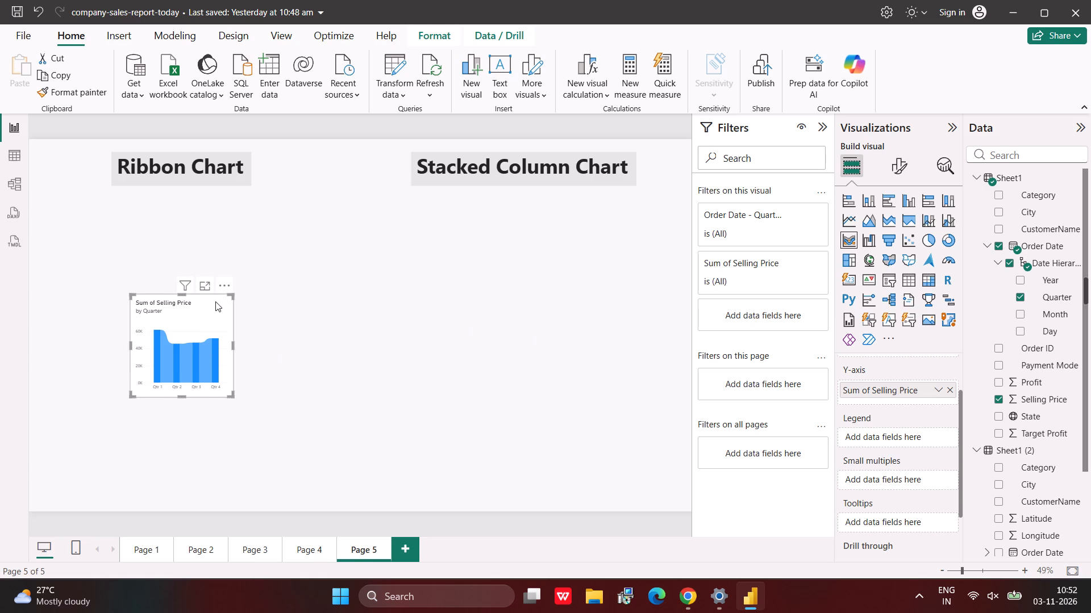
pyautogui.moveTo(215, 301); pyautogui.dragTo(215, 272)
pyautogui.click(215, 272)
pyautogui.moveTo(231, 262); pyautogui.dragTo(322, 228)
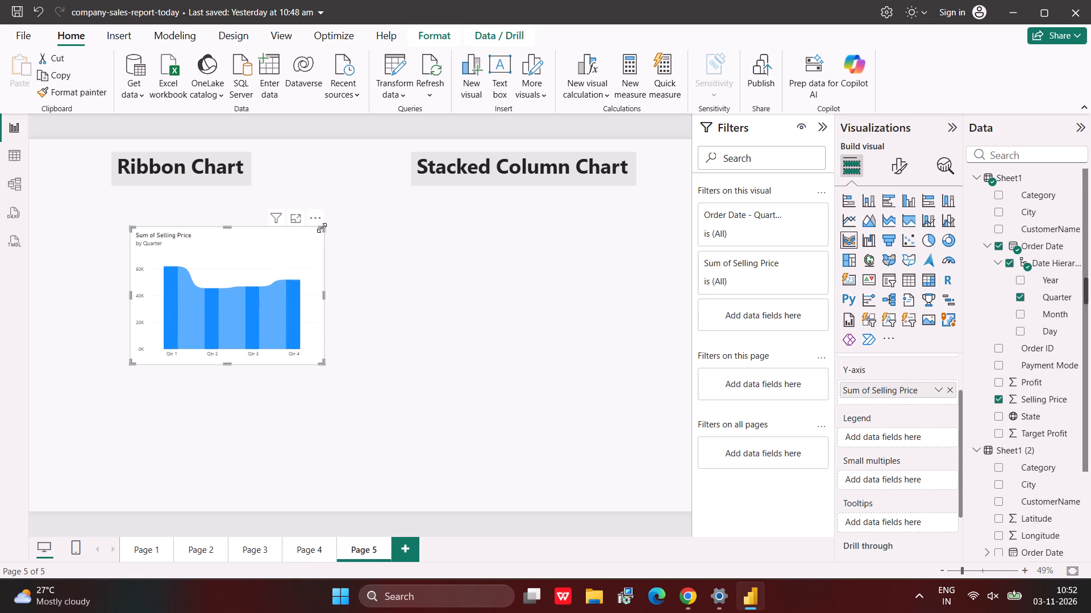
pyautogui.moveTo(132, 228); pyautogui.dragTo(106, 222)
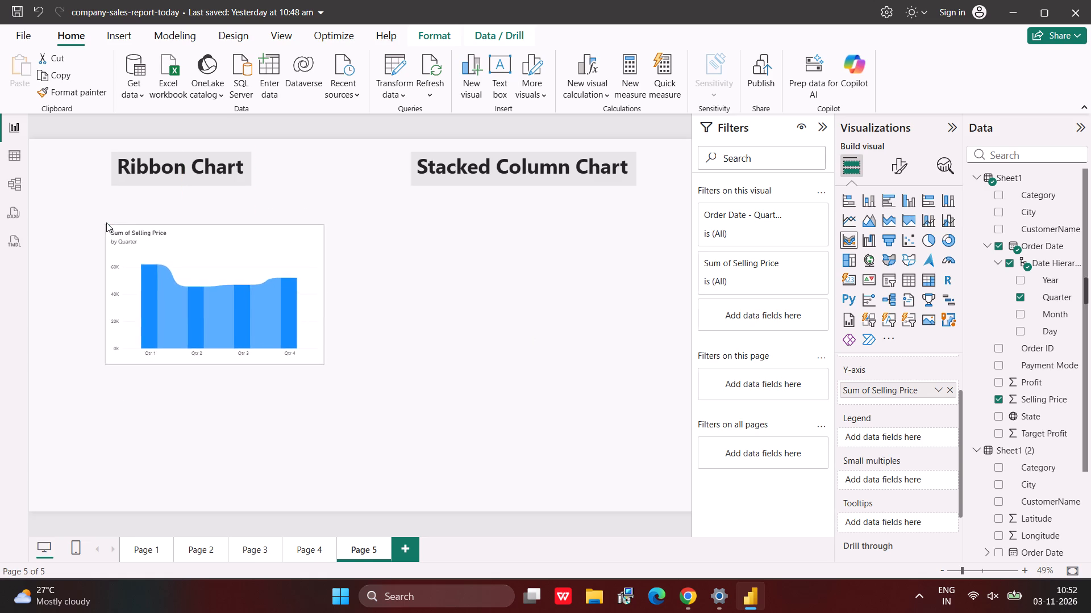
pyautogui.moveTo(106, 222); pyautogui.dragTo(148, 220)
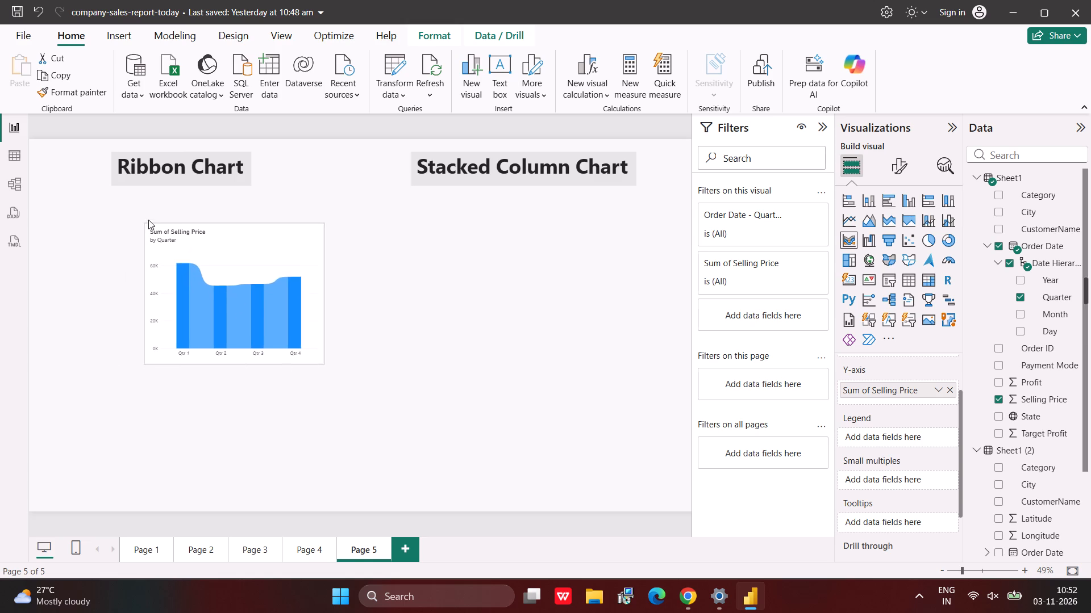
pyautogui.moveTo(148, 220); pyautogui.dragTo(128, 216)
pyautogui.moveTo(234, 253); pyautogui.dragTo(192, 250)
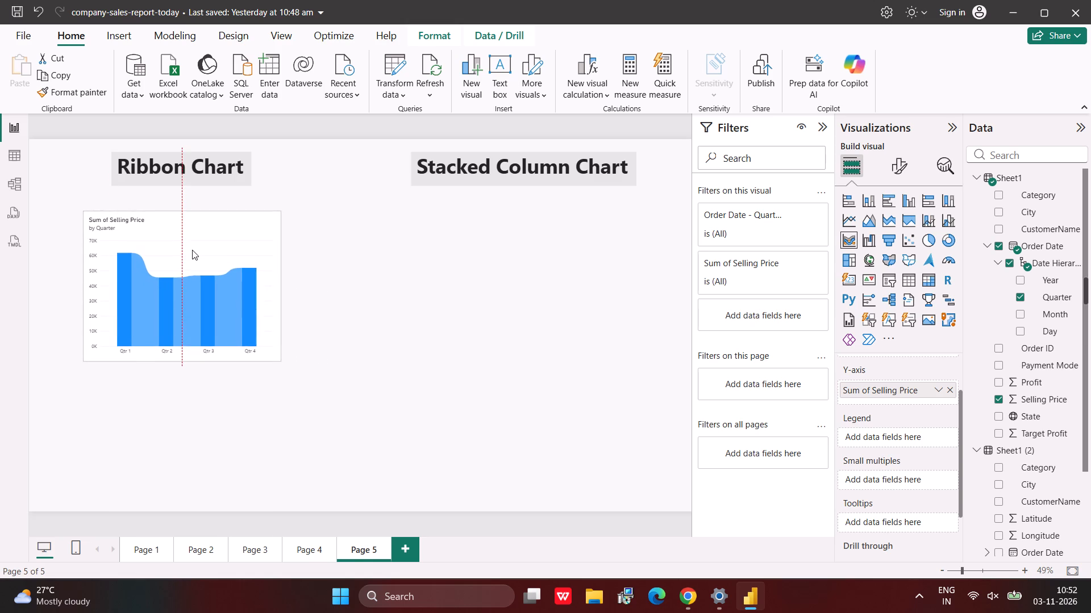
pyautogui.moveTo(192, 250); pyautogui.dragTo(190, 257)
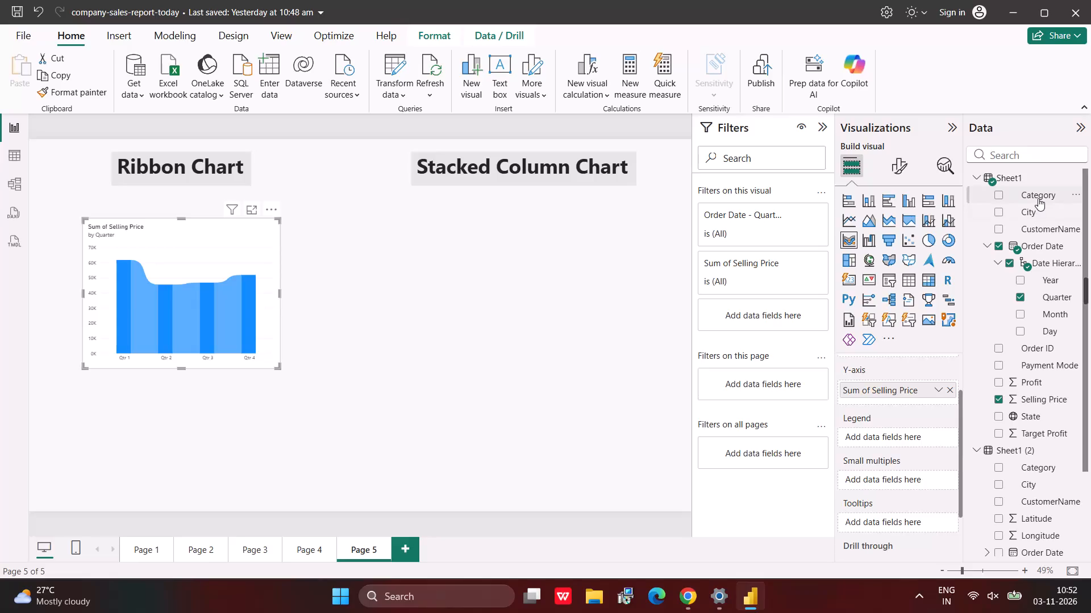
# Add Sheet1's Category field as the ribbon chart's legend.
pyautogui.moveTo(1038, 198); pyautogui.dragTo(902, 439)
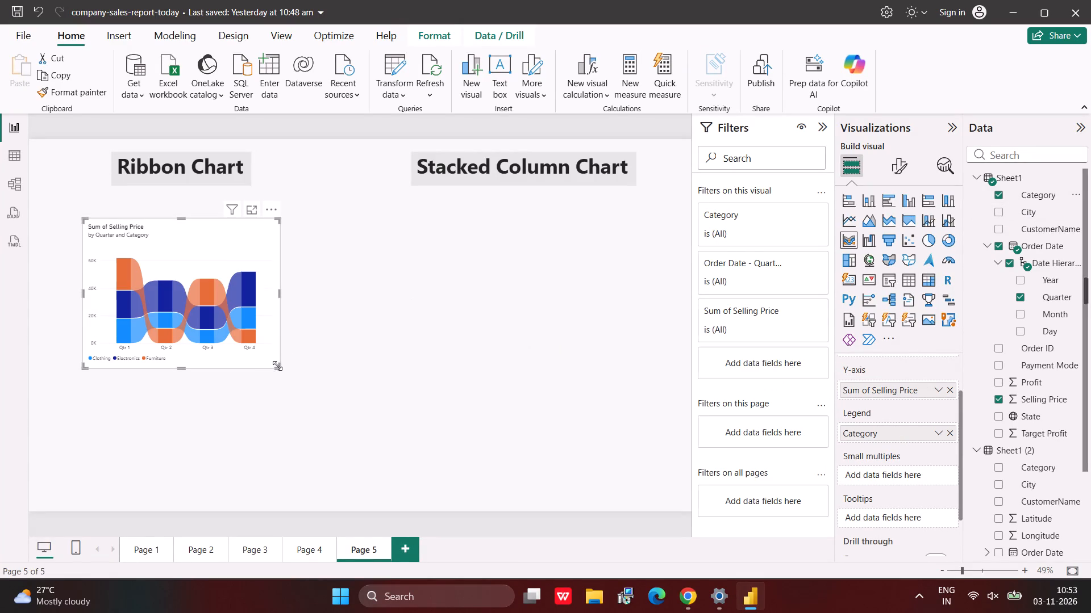
# Enlarge the ribbon chart further and reposition it beneath the "Ribbon Chart" title.
pyautogui.moveTo(278, 367); pyautogui.dragTo(323, 394)
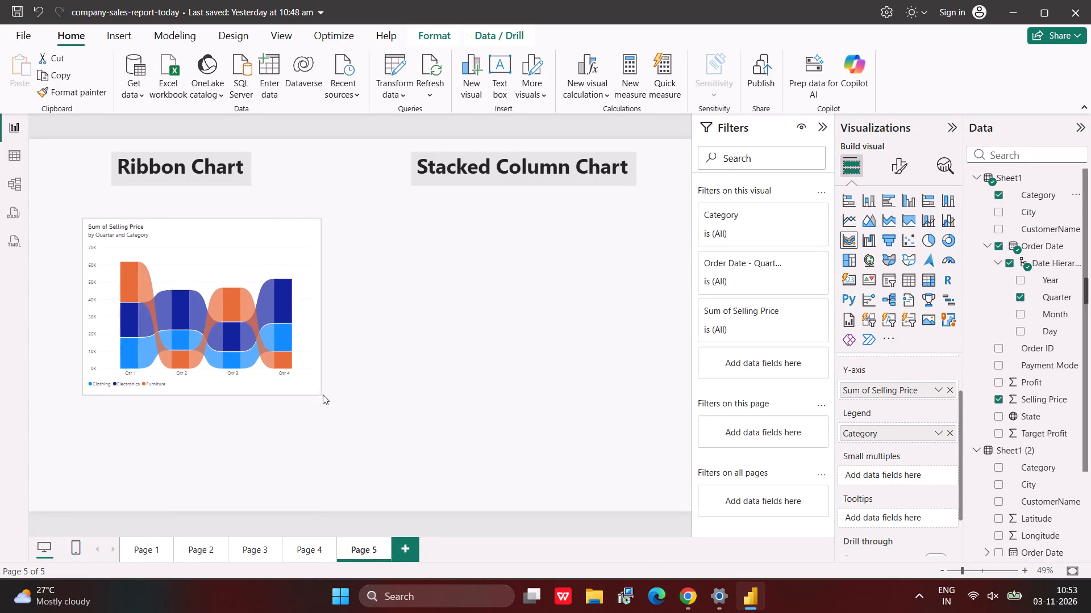
pyautogui.moveTo(323, 394); pyautogui.dragTo(336, 400)
pyautogui.moveTo(211, 301); pyautogui.dragTo(186, 321)
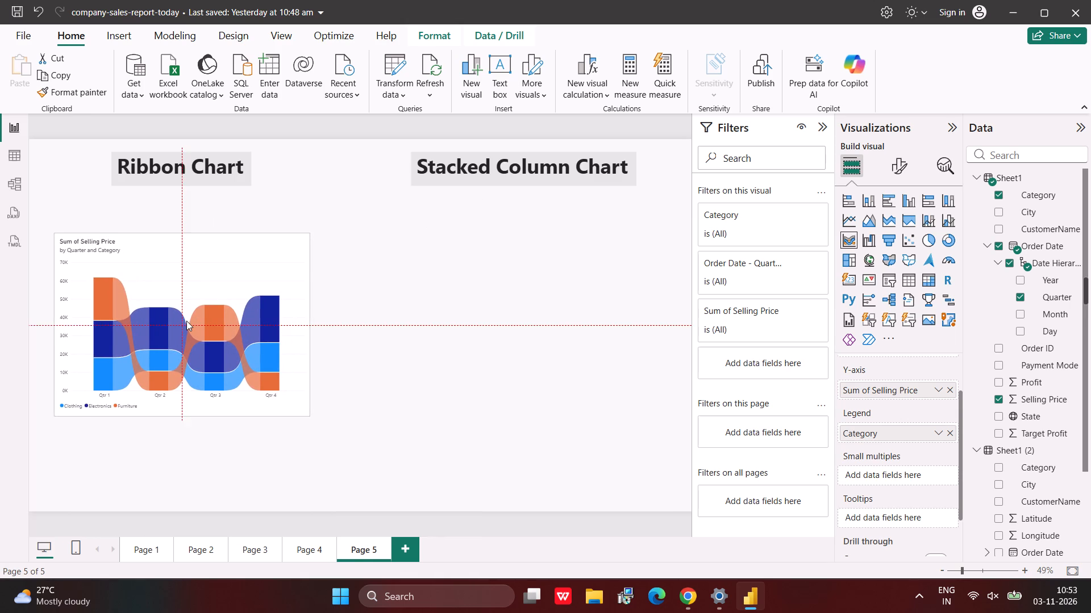
pyautogui.moveTo(186, 321); pyautogui.dragTo(188, 322)
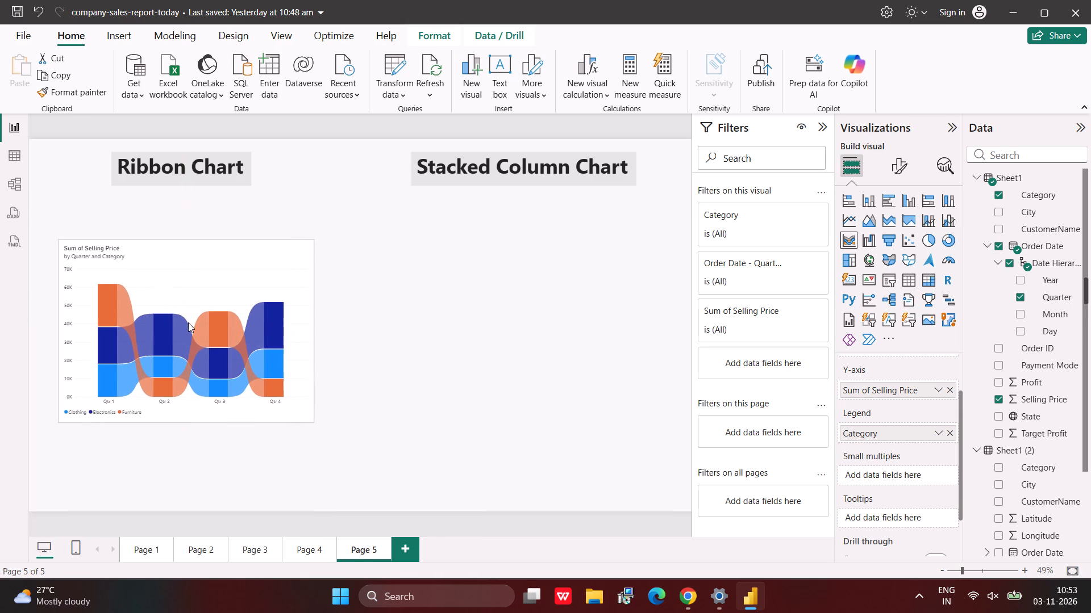
pyautogui.moveTo(188, 322); pyautogui.dragTo(189, 321)
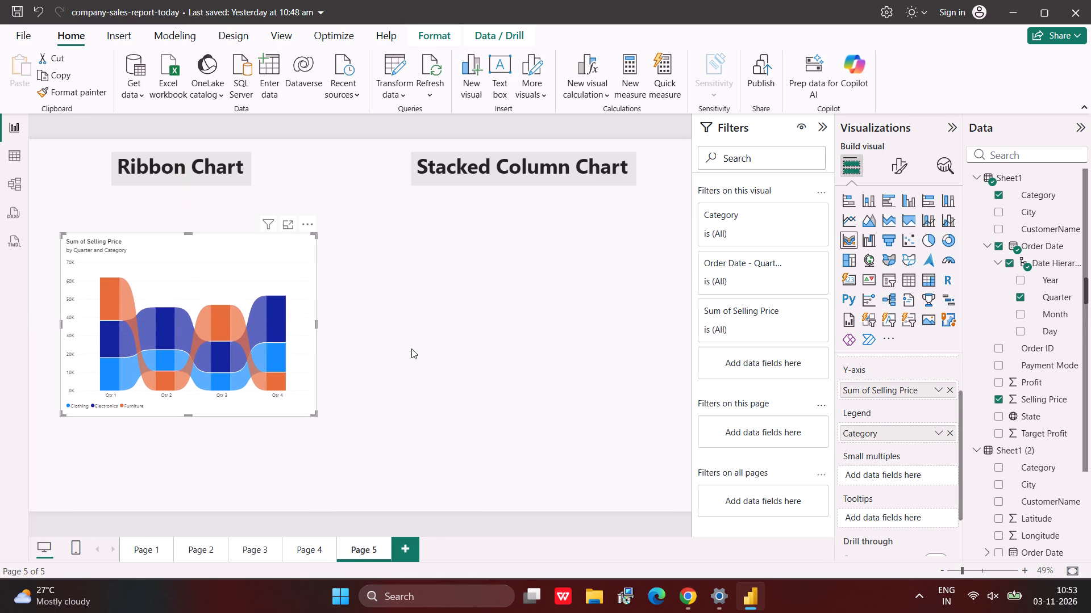
pyautogui.click(411, 349)
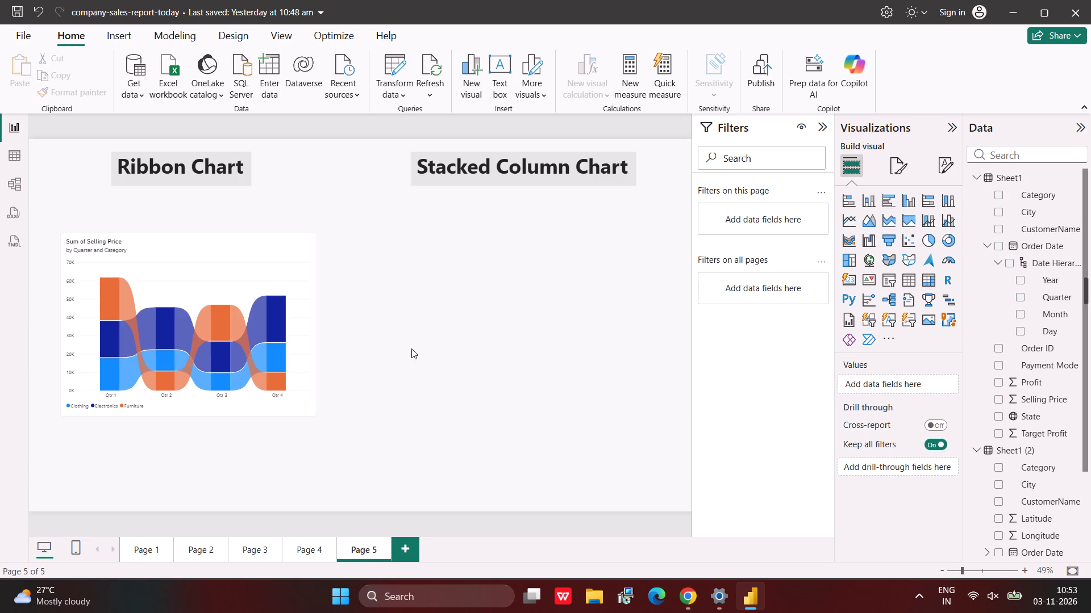
# Lower the "Ribbon Chart" title closer to its chart by shifting the text box's bottom and top edges down.
pyautogui.click(174, 170)
pyautogui.moveTo(182, 183); pyautogui.dragTo(182, 196)
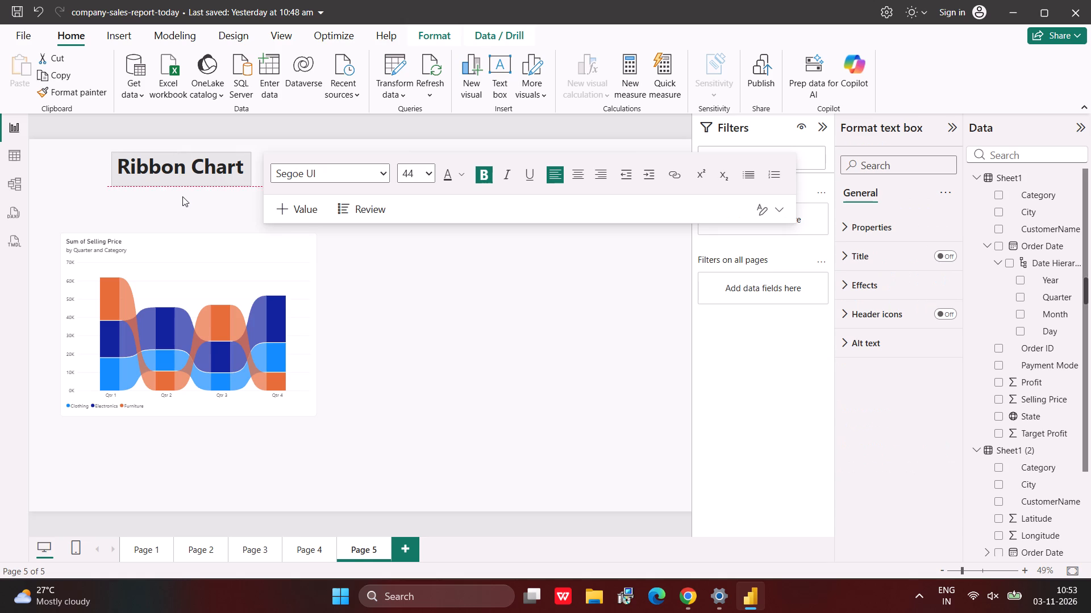
pyautogui.moveTo(182, 196); pyautogui.dragTo(182, 204)
pyautogui.click(182, 204)
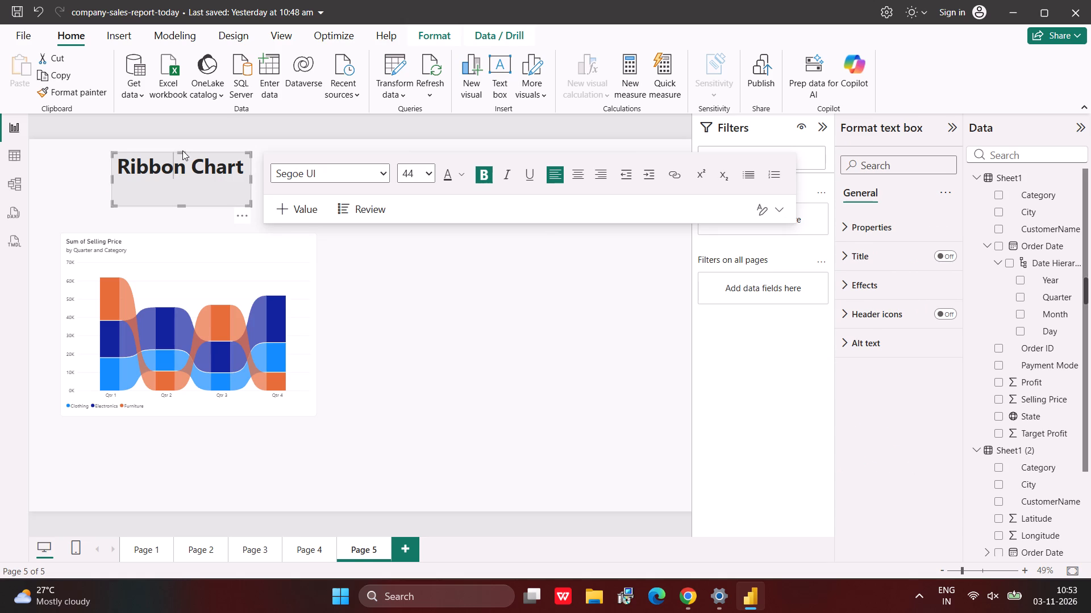
pyautogui.click(182, 150)
pyautogui.click(191, 182)
pyautogui.moveTo(181, 152); pyautogui.dragTo(180, 170)
pyautogui.click(390, 299)
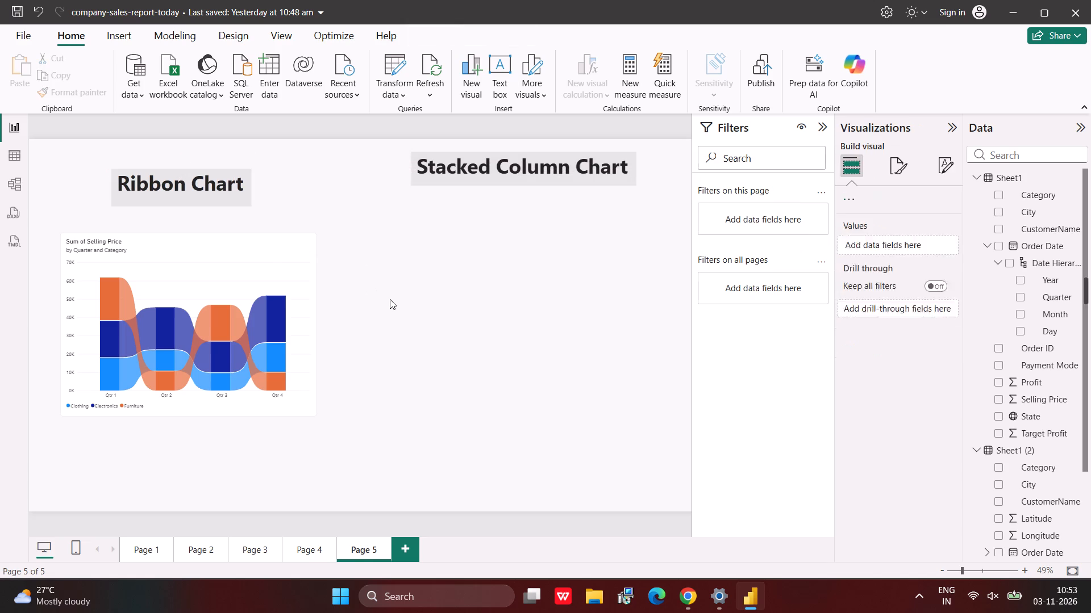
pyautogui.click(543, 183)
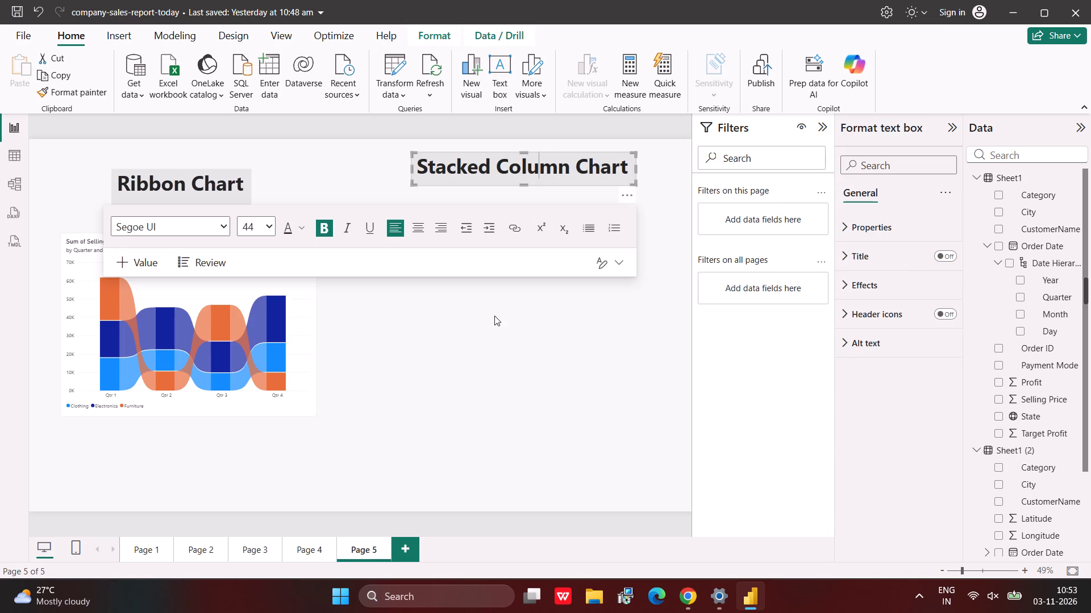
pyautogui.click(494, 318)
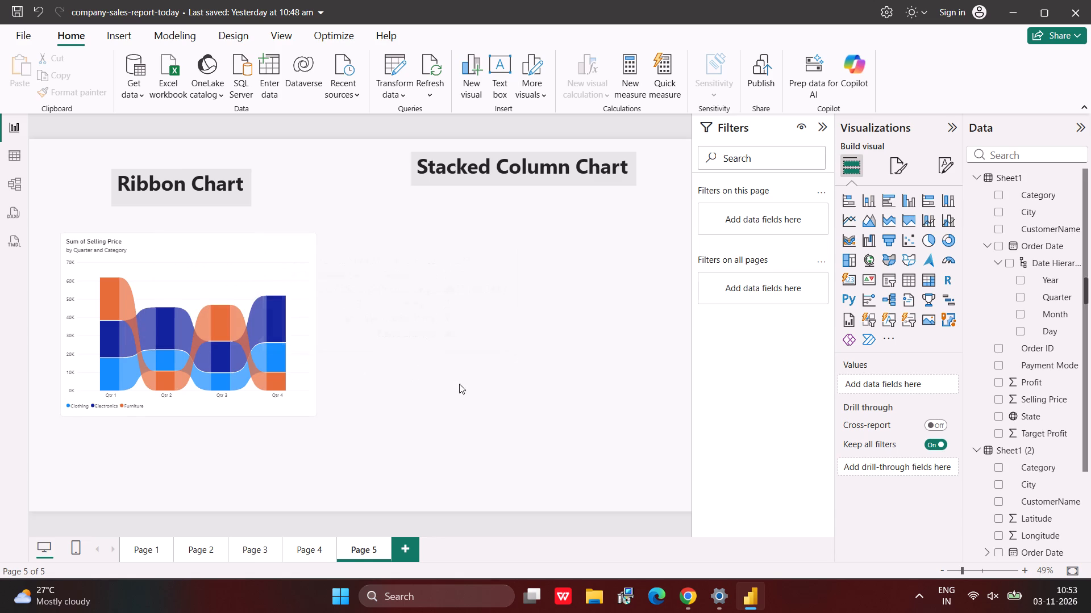
# Nudge the ribbon chart slightly down and to the left beneath its title.
pyautogui.moveTo(303, 375); pyautogui.dragTo(302, 392)
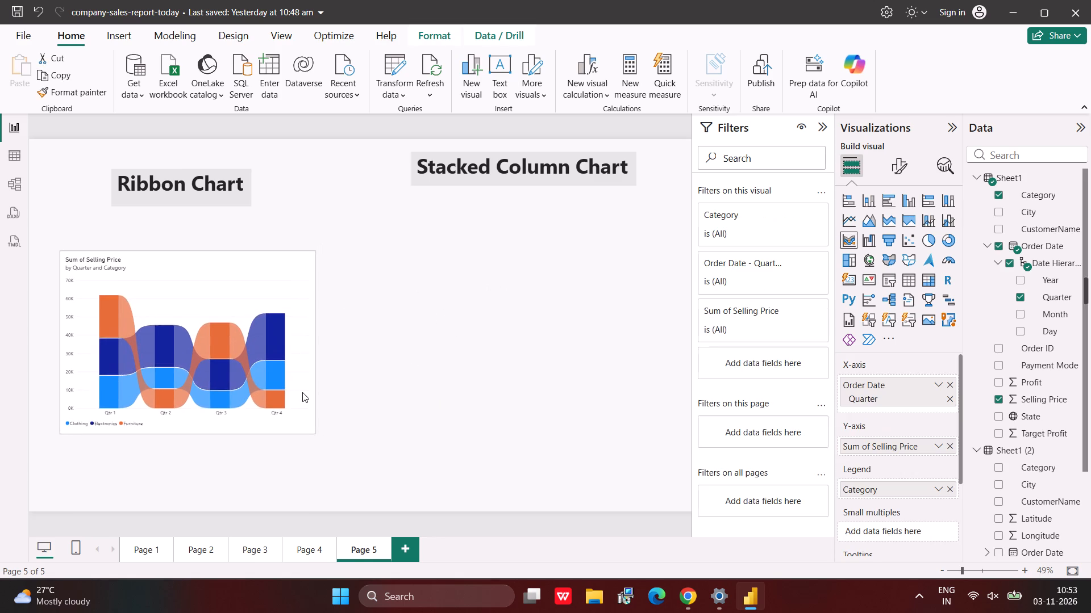
pyautogui.moveTo(302, 392); pyautogui.dragTo(299, 380)
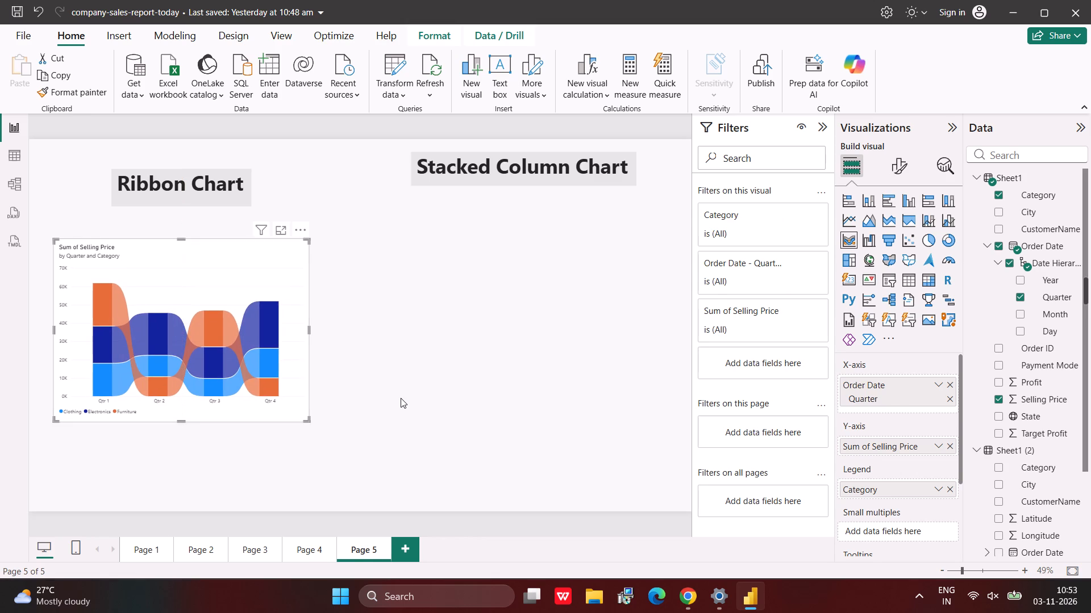
pyautogui.click(401, 398)
# Lower the "Stacked Column Chart" title level with the "Ribbon Chart" title by shifting its text box's bottom and top edges down.
pyautogui.click(520, 177)
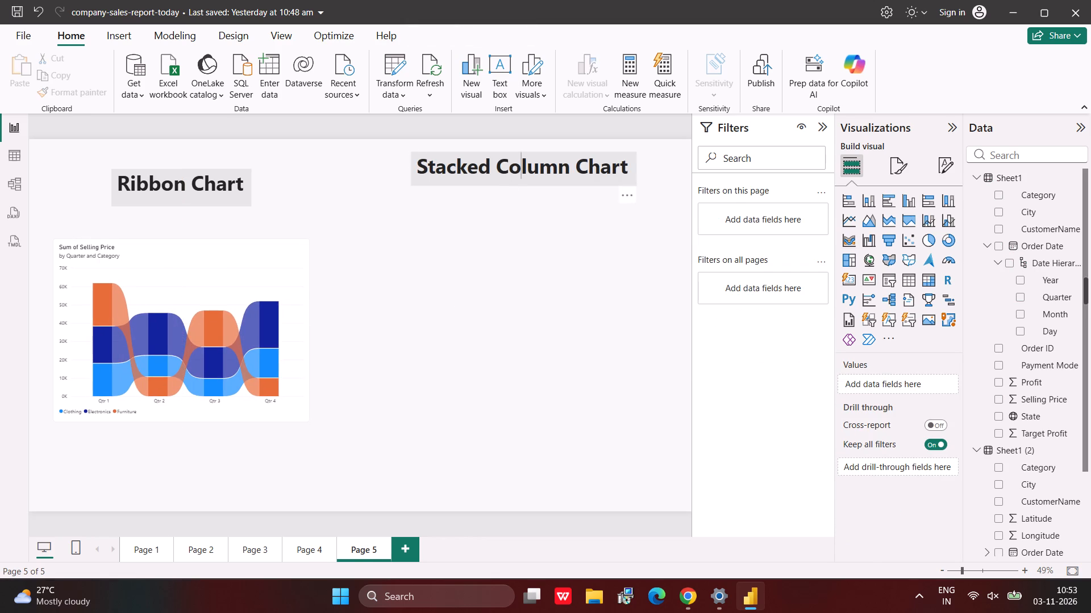
pyautogui.moveTo(525, 183); pyautogui.dragTo(527, 198)
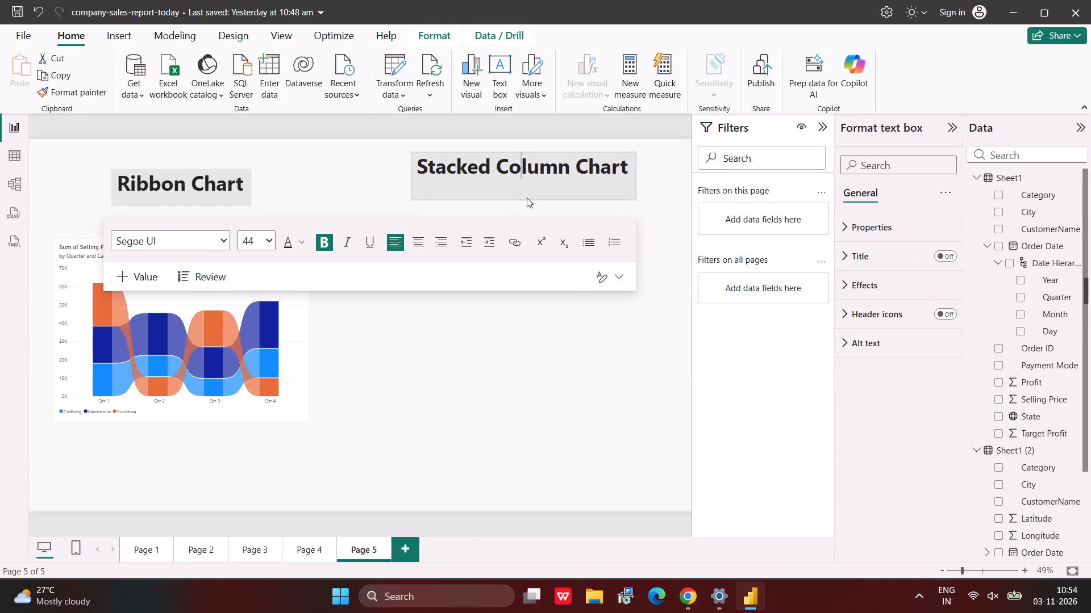
pyautogui.moveTo(527, 198); pyautogui.dragTo(526, 203)
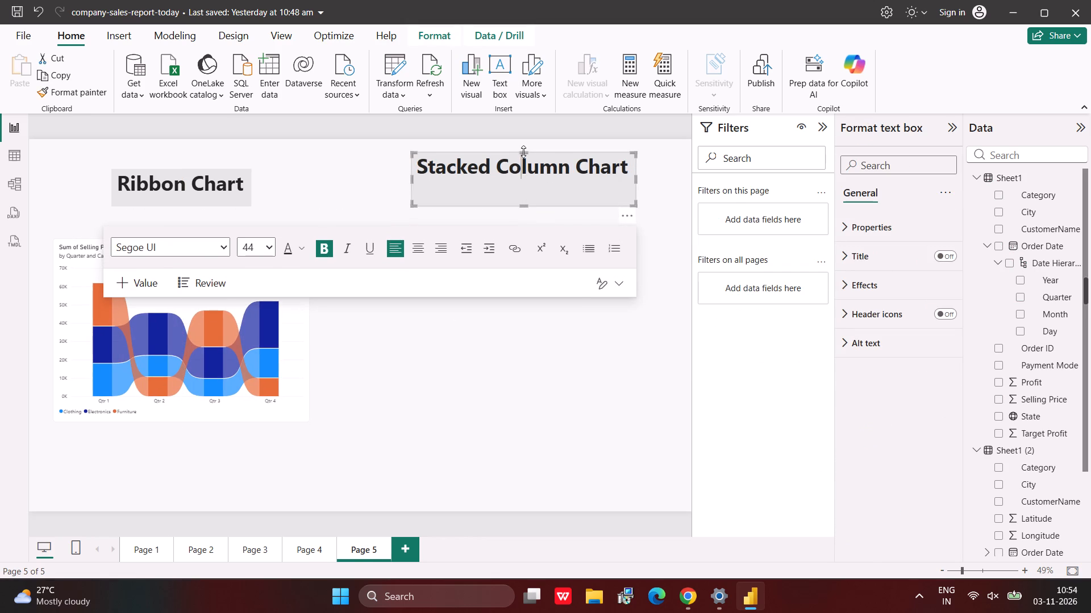
pyautogui.moveTo(523, 152); pyautogui.dragTo(523, 169)
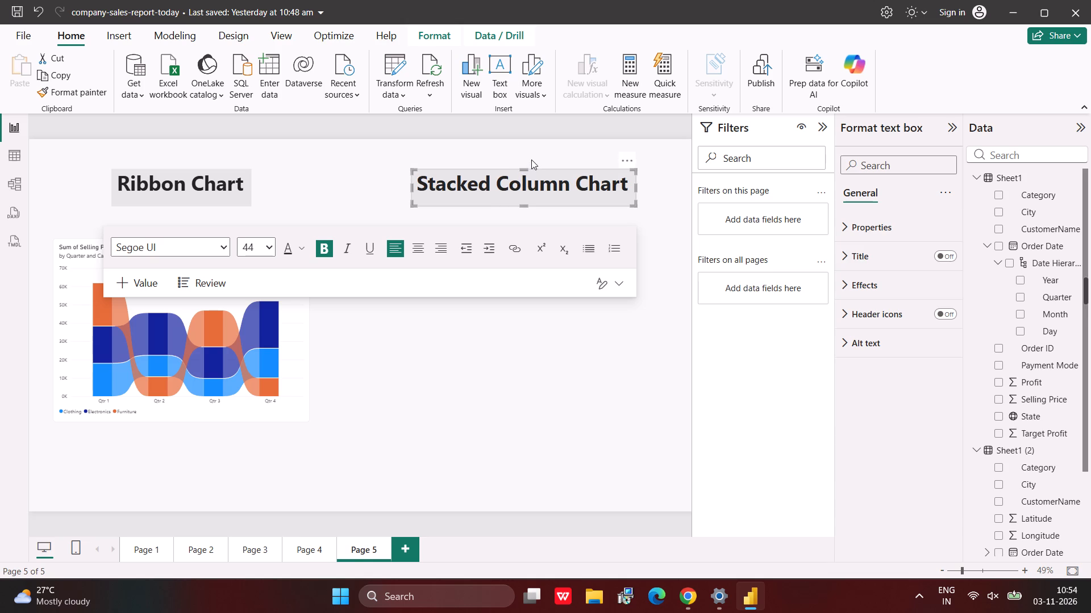
# Set the ribbon chart's background colour to the same light grey used behind the titles.
pyautogui.click(531, 159)
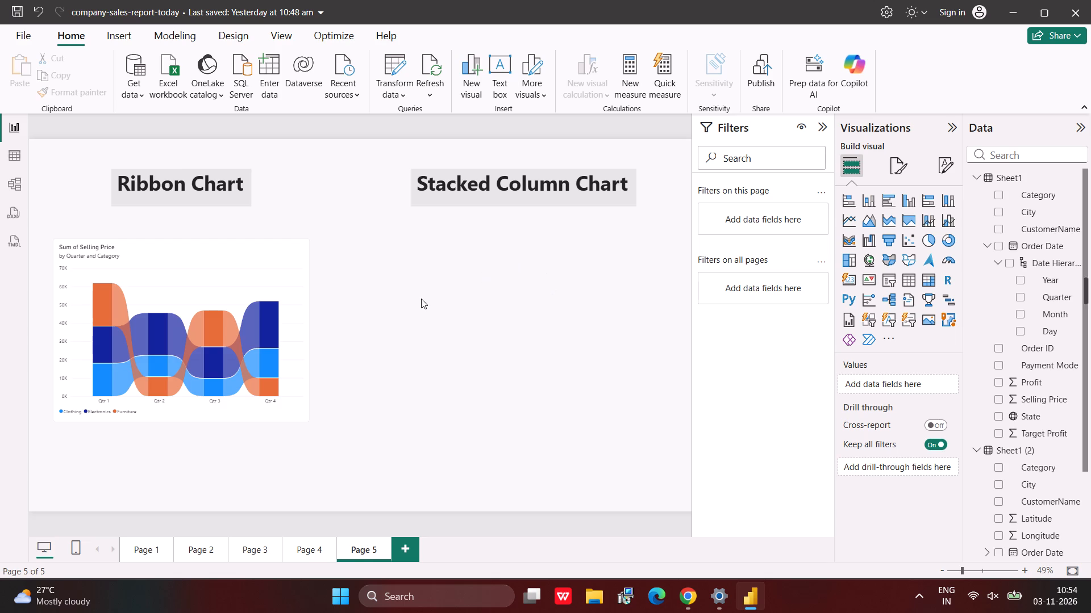
pyautogui.click(265, 292)
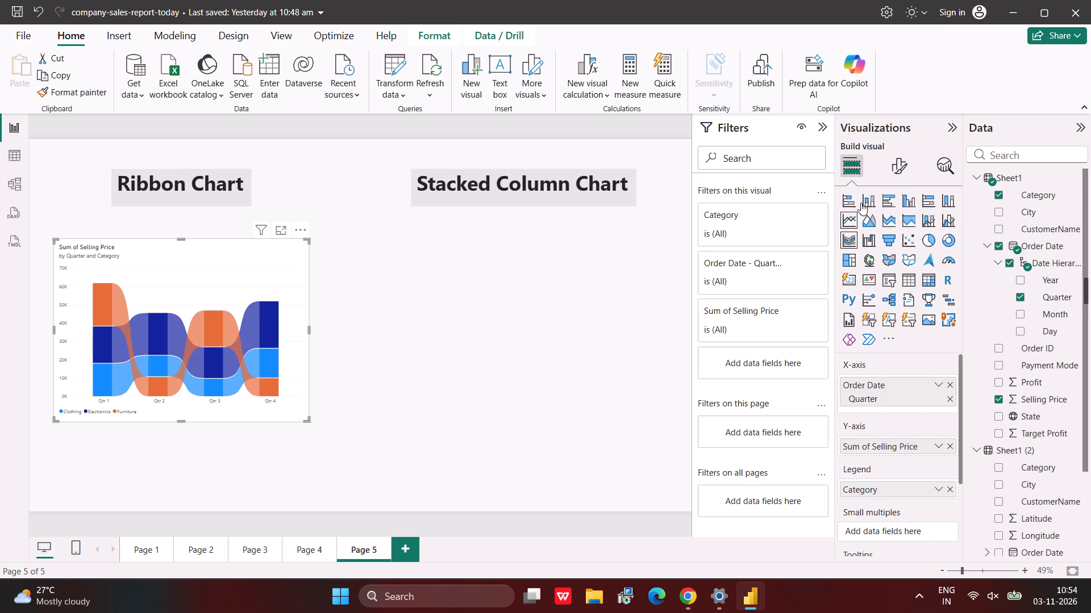
pyautogui.click(896, 173)
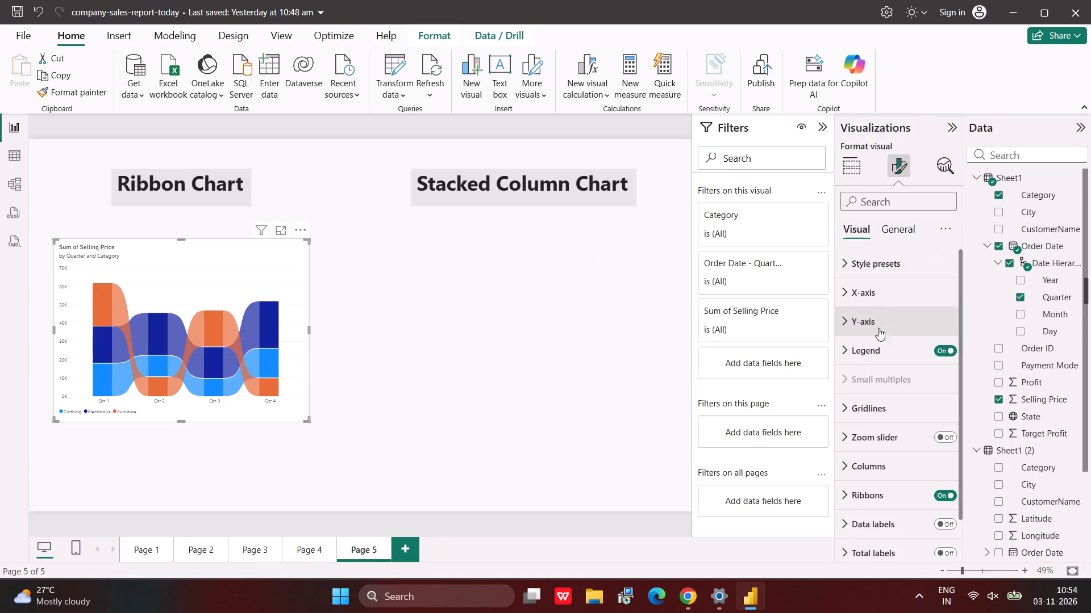
pyautogui.click(900, 228)
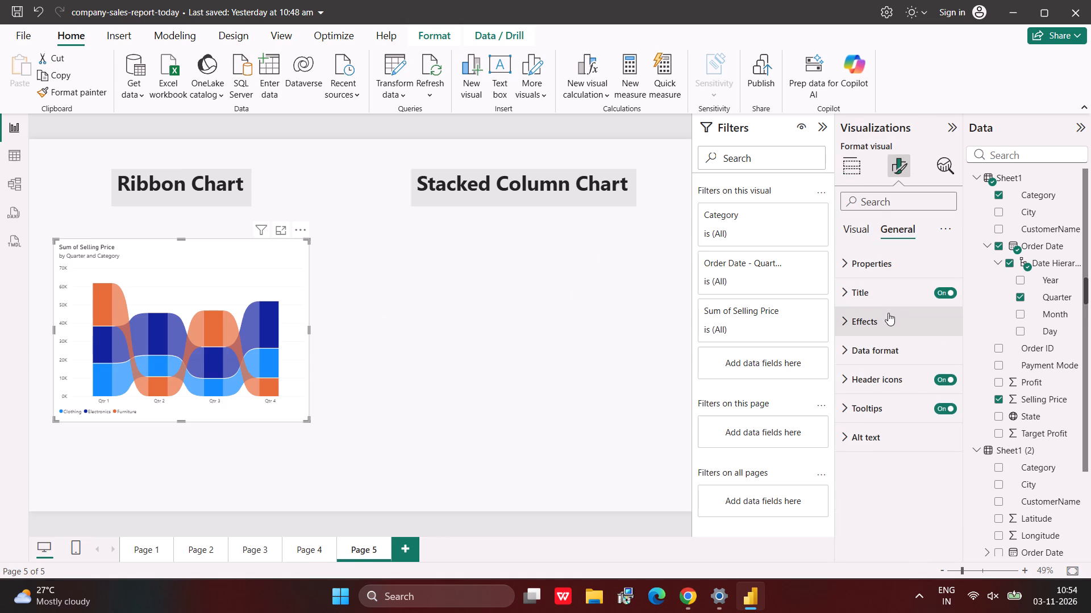
pyautogui.click(888, 313)
pyautogui.click(873, 387)
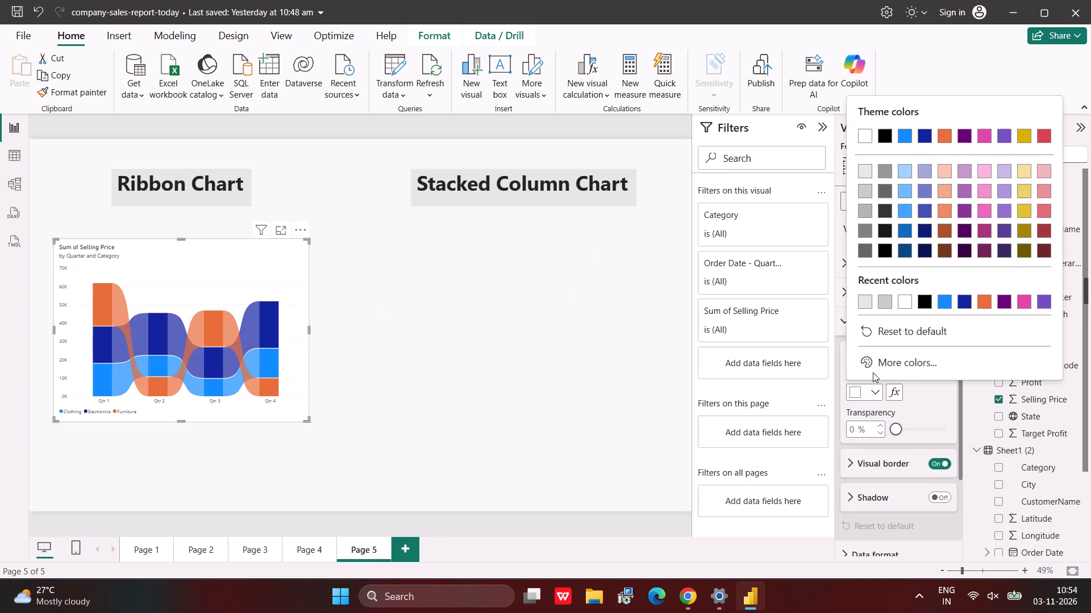
pyautogui.click(864, 172)
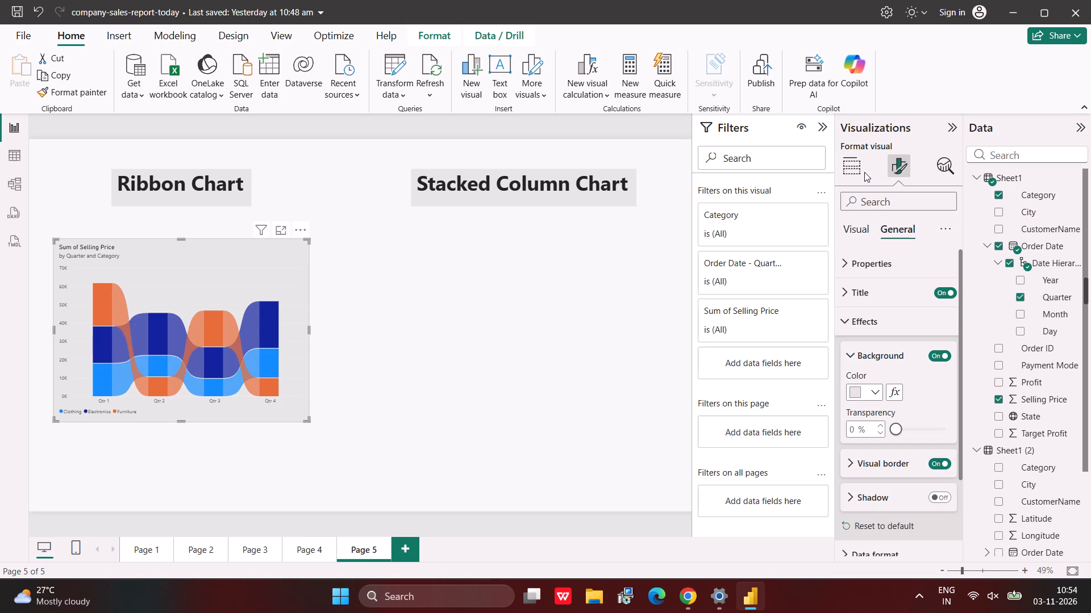
pyautogui.click(511, 321)
# Set the ribbon chart's visual border to 20 px rounded corners and a 15 px width.
pyautogui.click(255, 275)
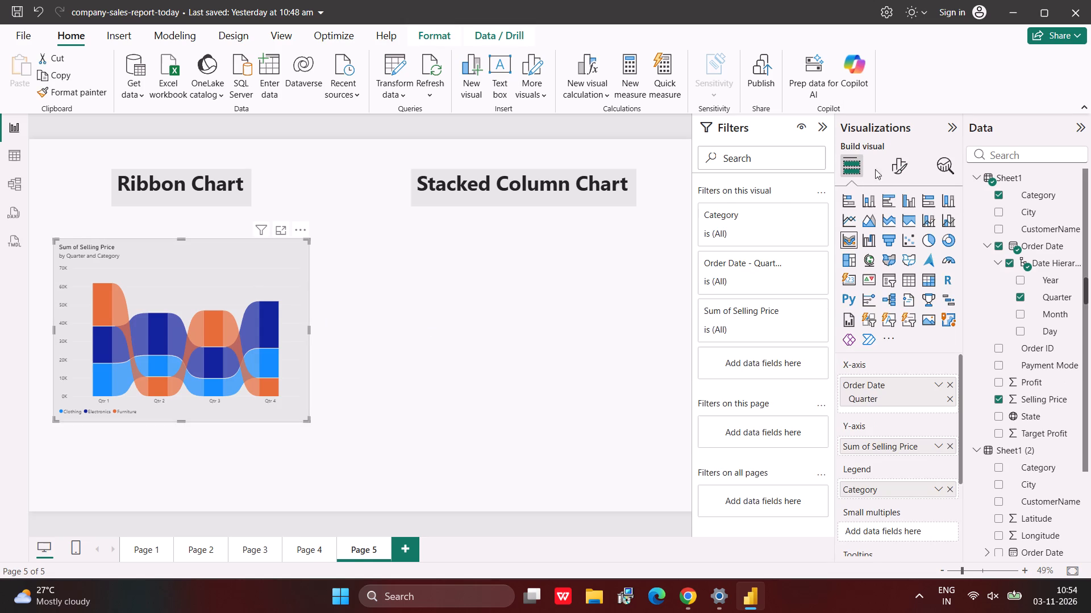
pyautogui.click(889, 165)
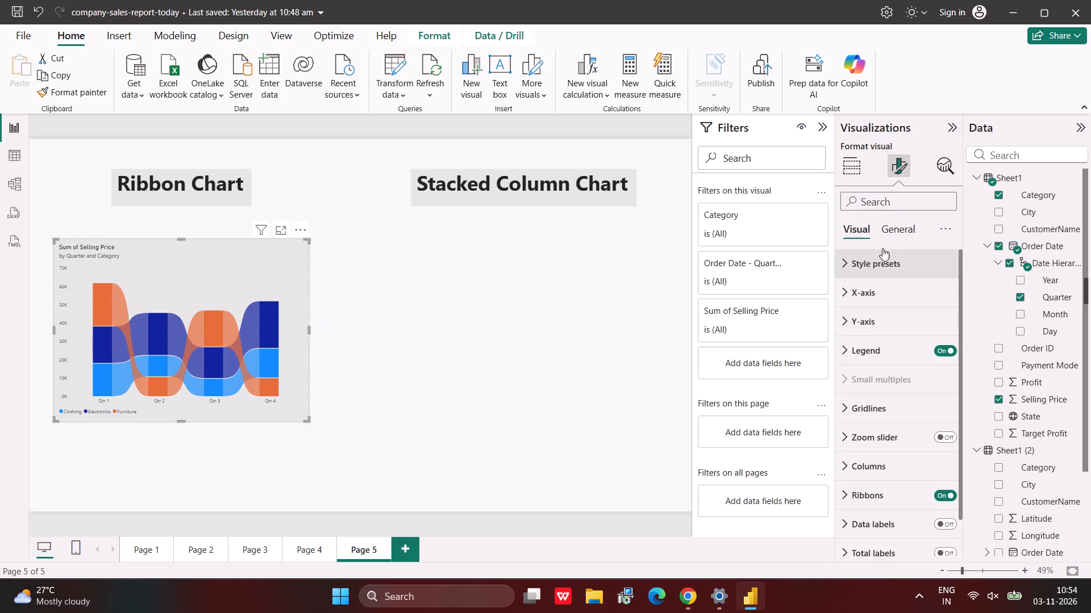
pyautogui.click(889, 234)
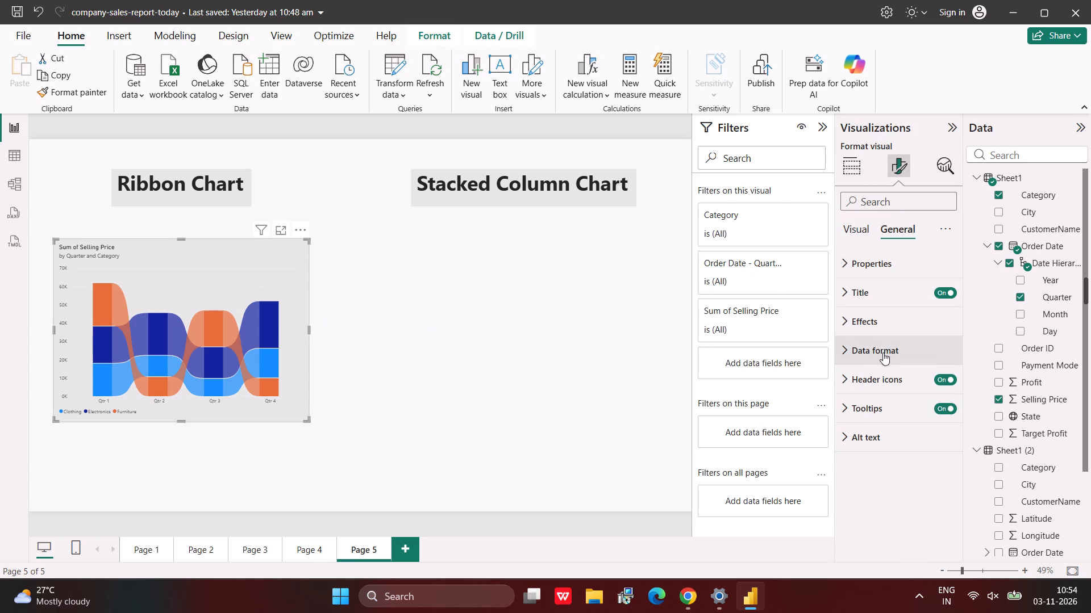
pyautogui.click(877, 330)
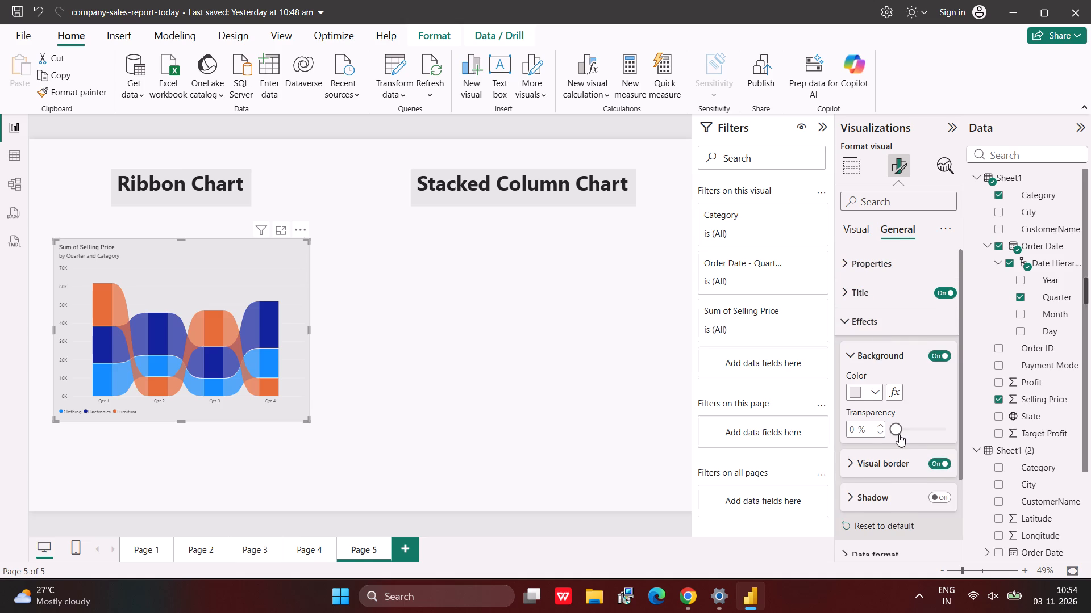
pyautogui.scroll(-1, 899, 434)
pyautogui.click(899, 434)
pyautogui.scroll(-1, 899, 434)
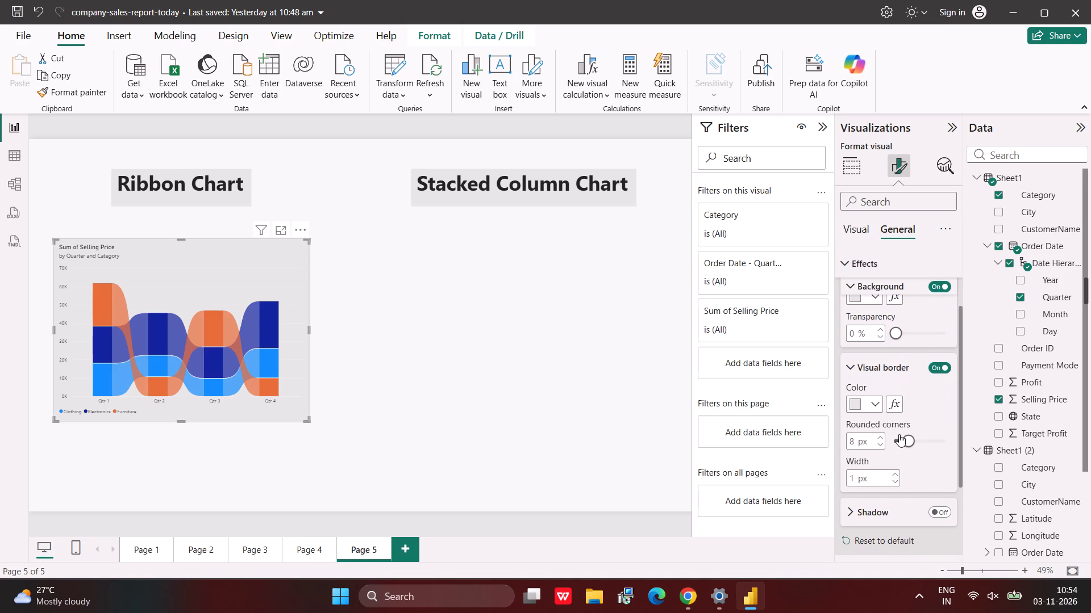
pyautogui.moveTo(908, 439); pyautogui.dragTo(927, 439)
pyautogui.tripleClick(896, 471)
pyautogui.doubleClick(896, 471)
pyautogui.tripleClick(896, 471)
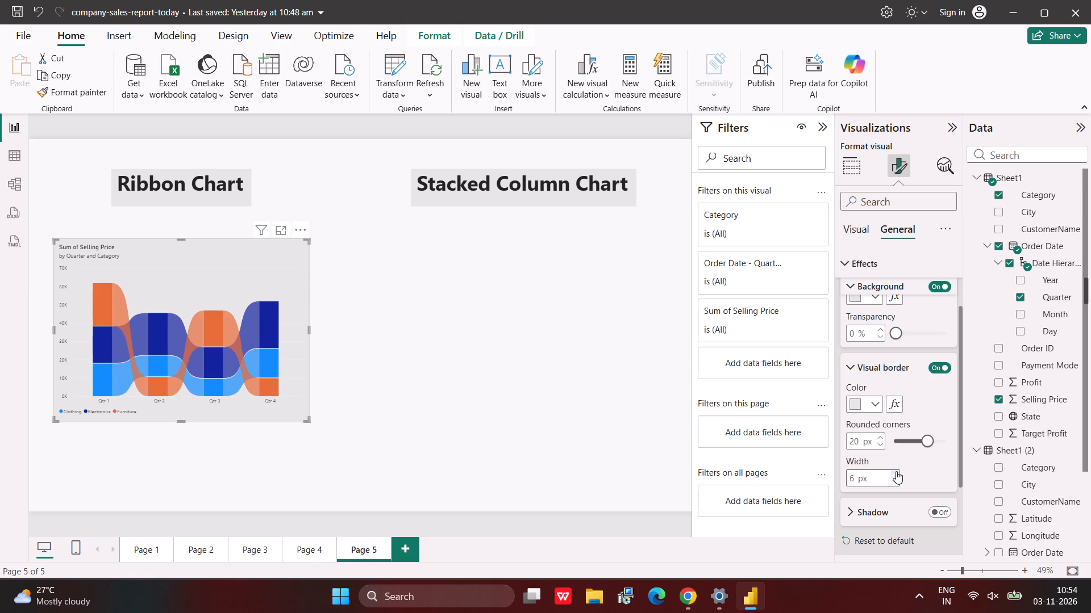
pyautogui.doubleClick(896, 471)
pyautogui.tripleClick(896, 471)
pyautogui.click(896, 471)
pyautogui.click(522, 356)
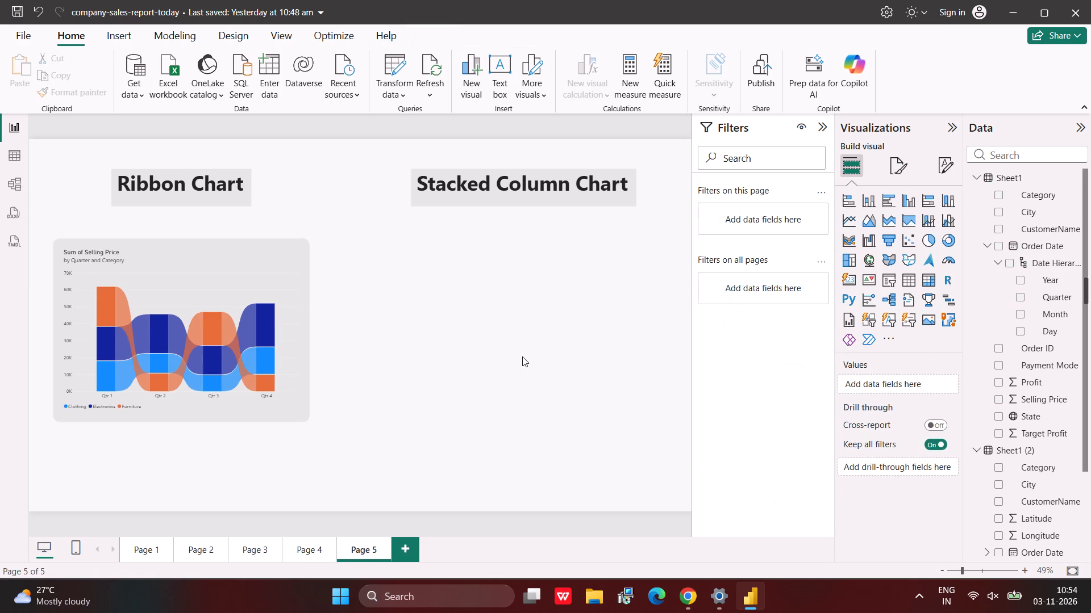
# Turn on a visual border for the "Ribbon Chart" title with 15 px rounded corners and a width of about 5 px.
pyautogui.click(228, 205)
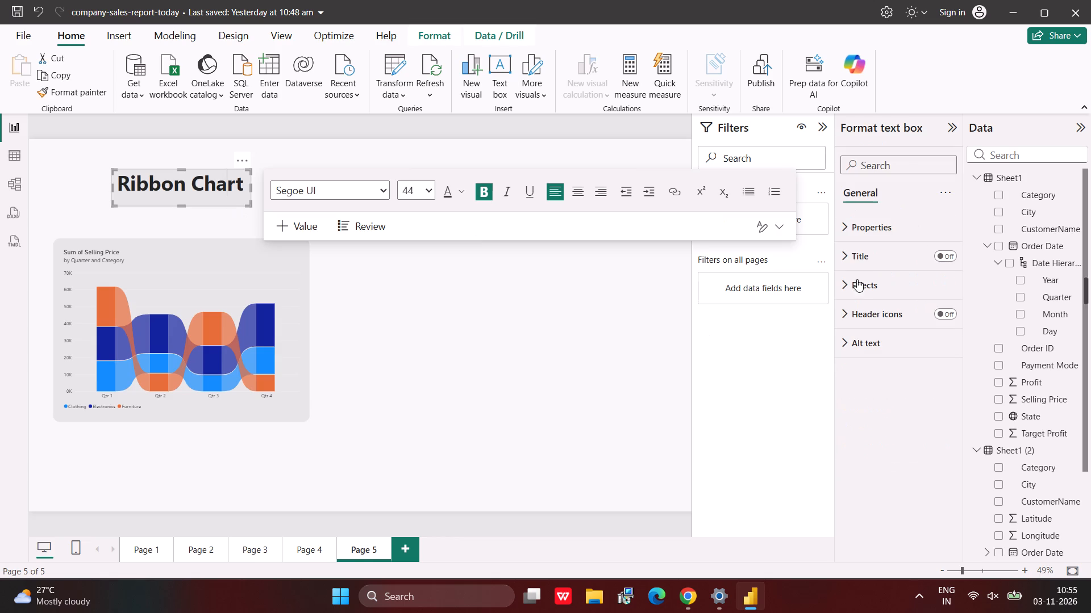
pyautogui.click(885, 274)
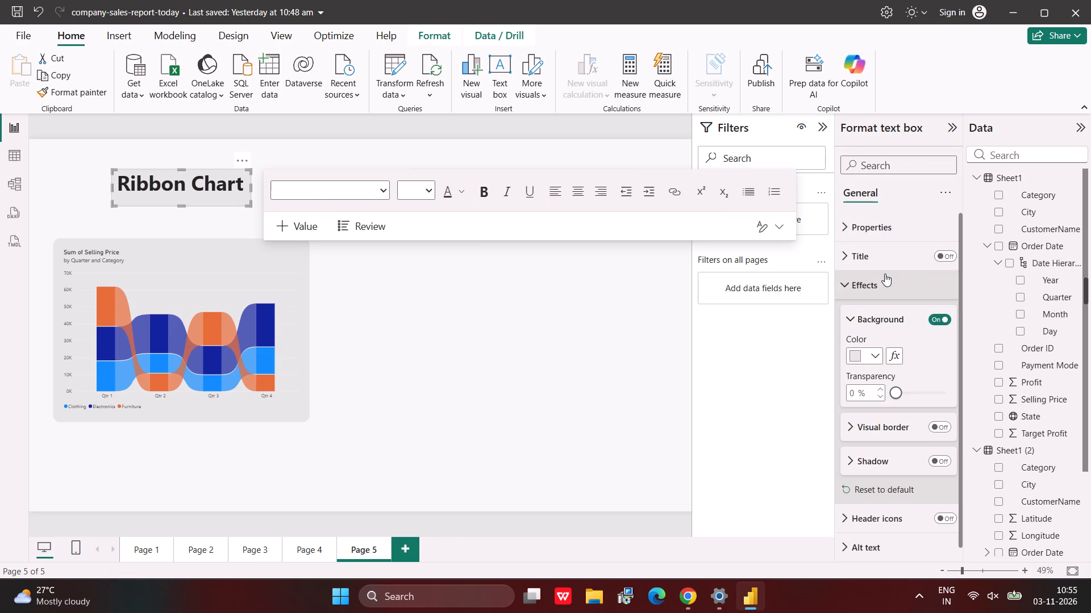
pyautogui.click(934, 428)
pyautogui.click(901, 433)
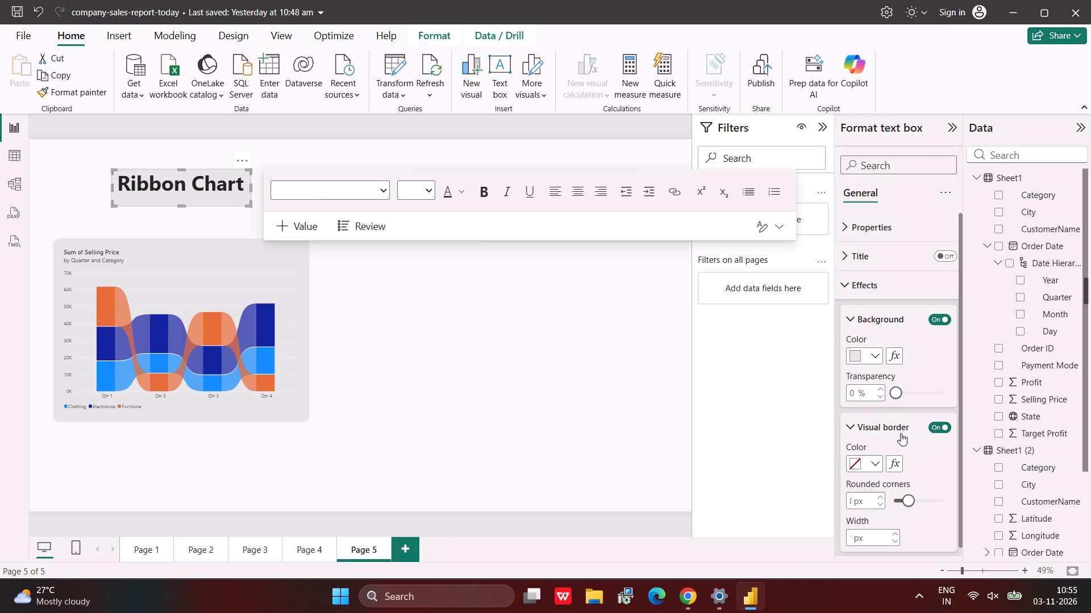
pyautogui.click(925, 502)
pyautogui.click(918, 501)
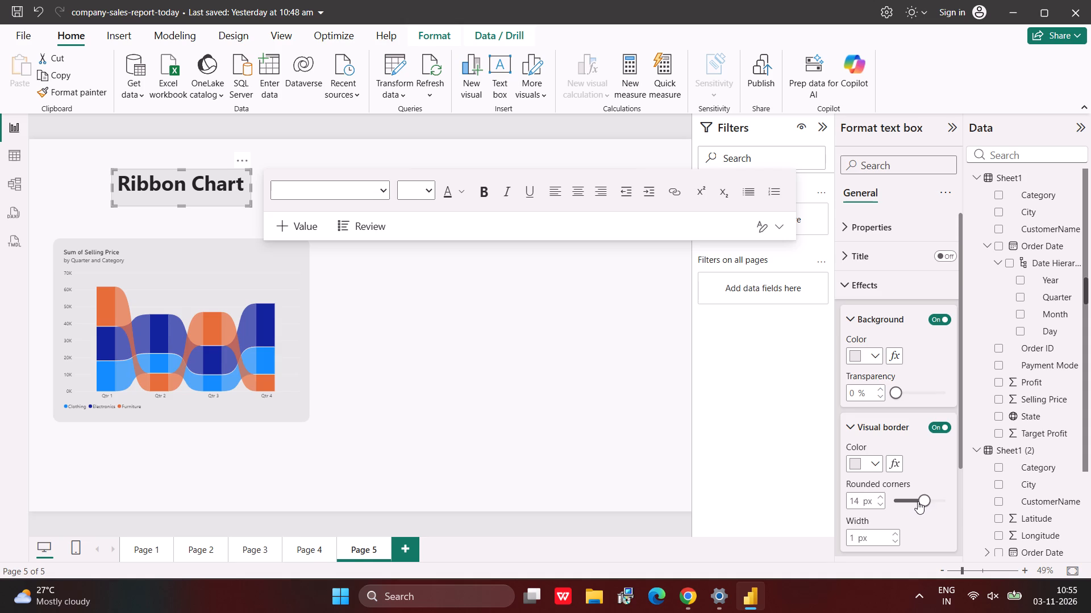
pyautogui.click(920, 501)
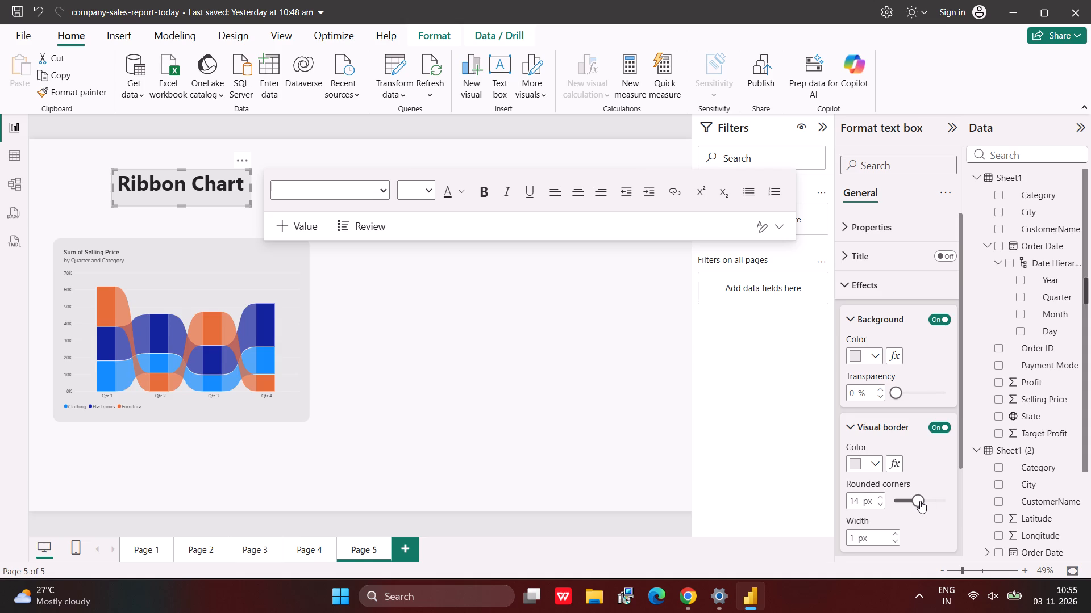
pyautogui.click(922, 501)
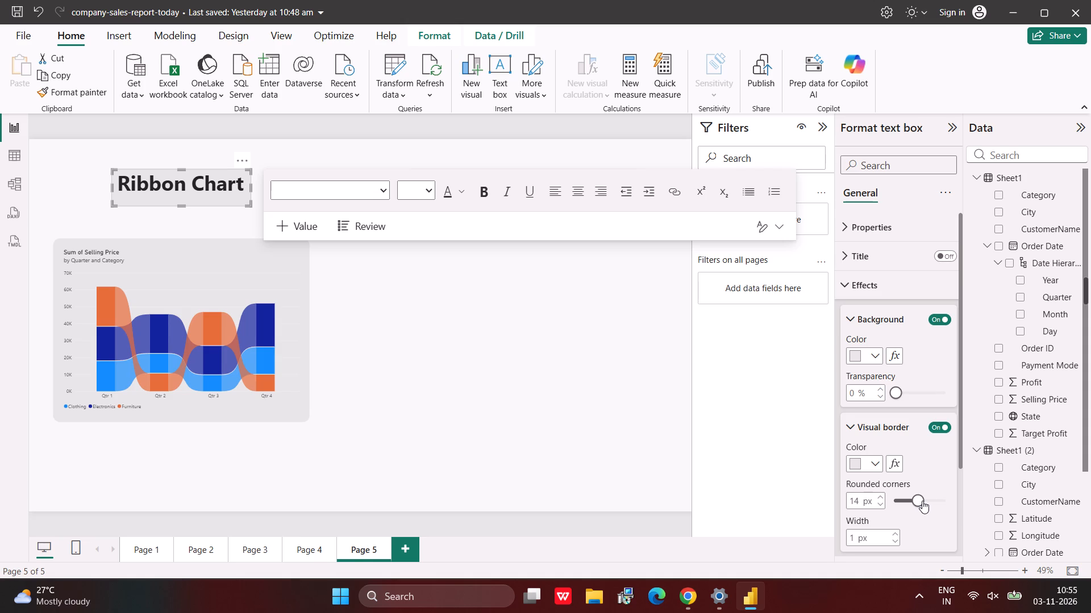
pyautogui.click(924, 501)
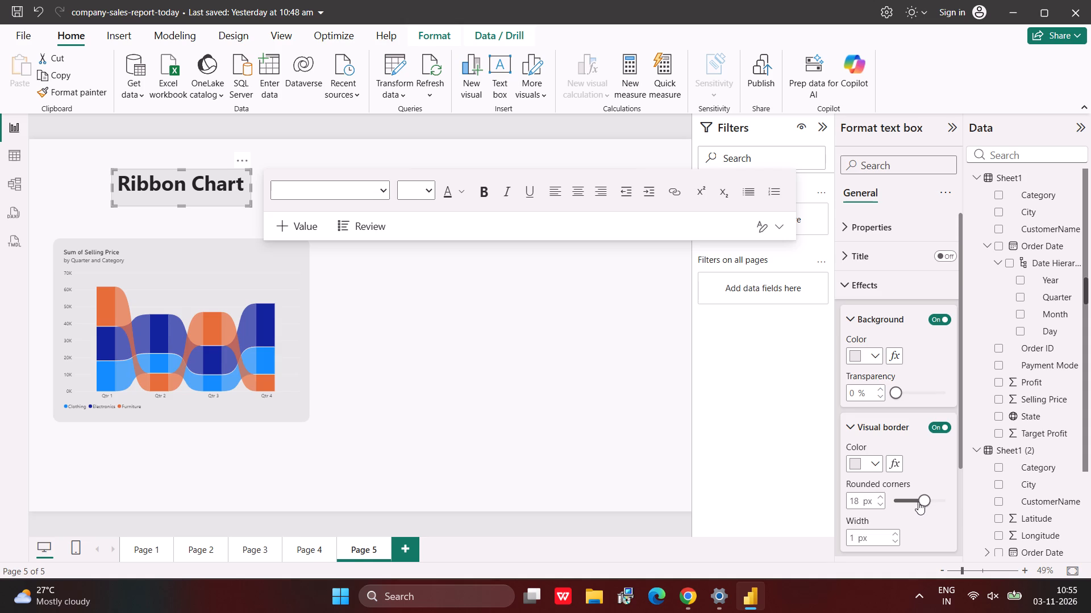
pyautogui.click(919, 501)
pyautogui.click(919, 501)
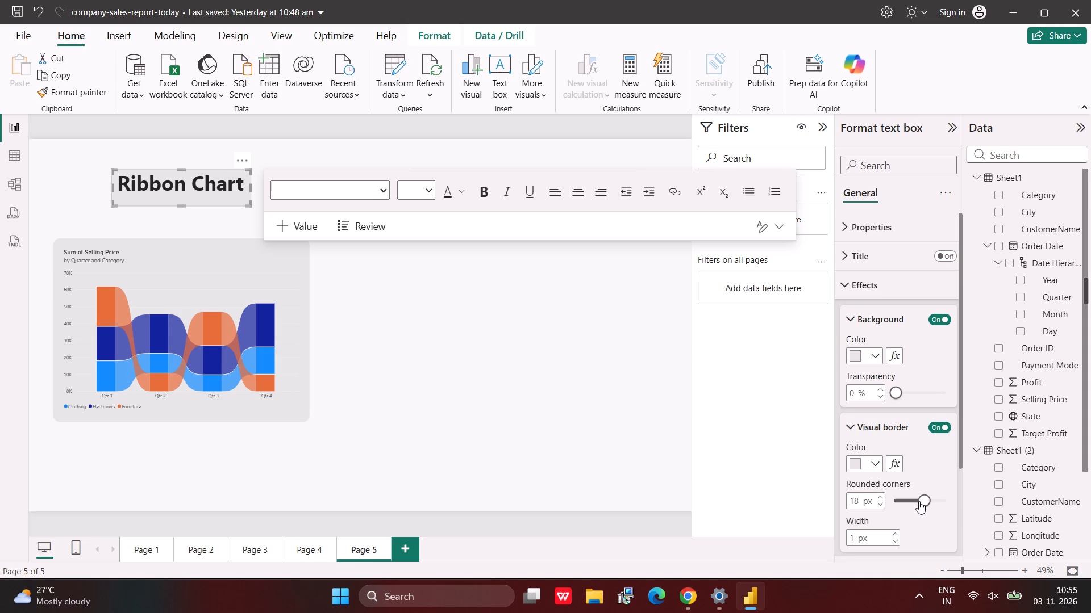
pyautogui.click(923, 498)
pyautogui.tripleClick(894, 530)
pyautogui.doubleClick(894, 530)
pyautogui.click(482, 324)
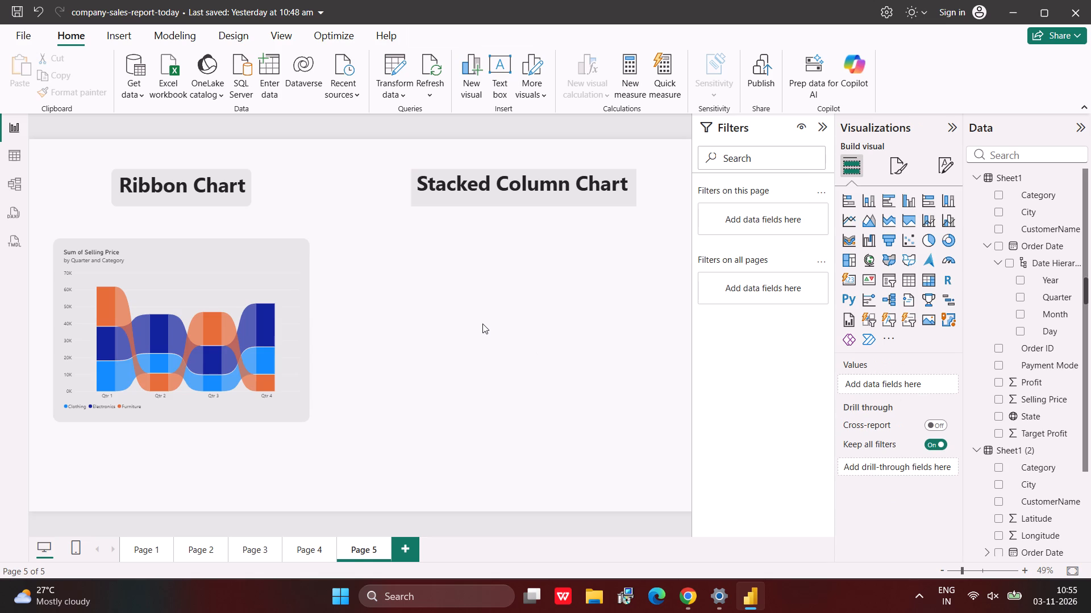
# Turn on a visual border for the "Stacked Column Chart" title with 15 px rounded corners and a 6 px width.
pyautogui.click(580, 203)
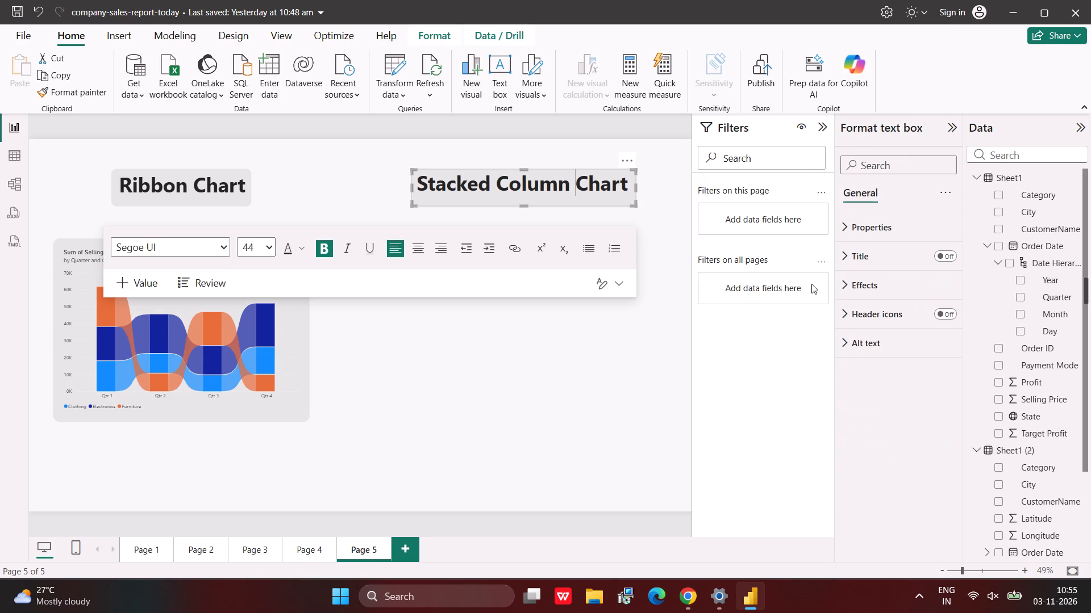
pyautogui.click(866, 280)
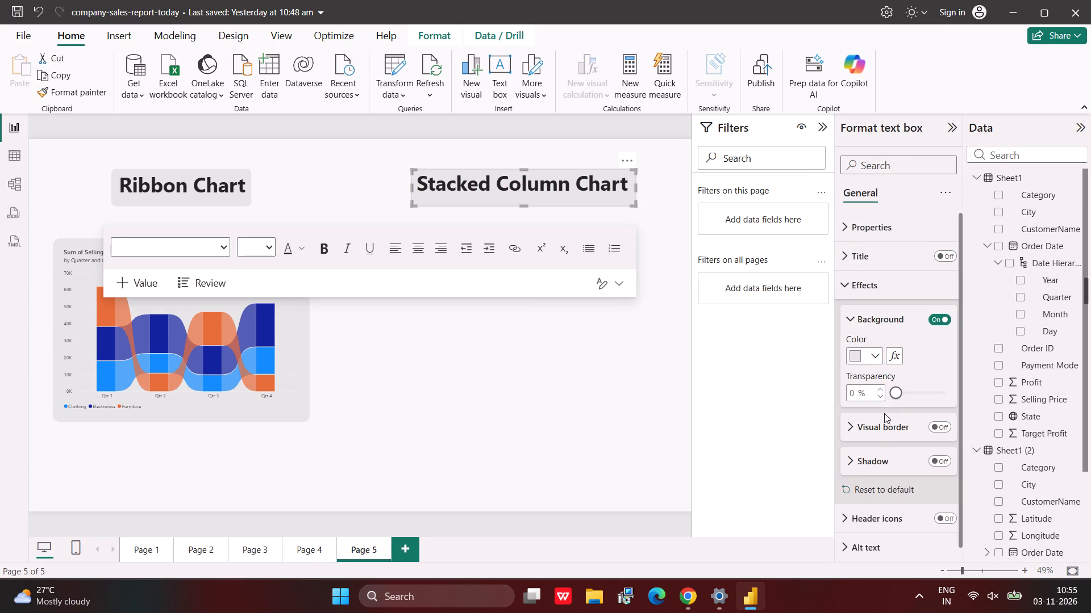
pyautogui.click(875, 426)
pyautogui.click(931, 426)
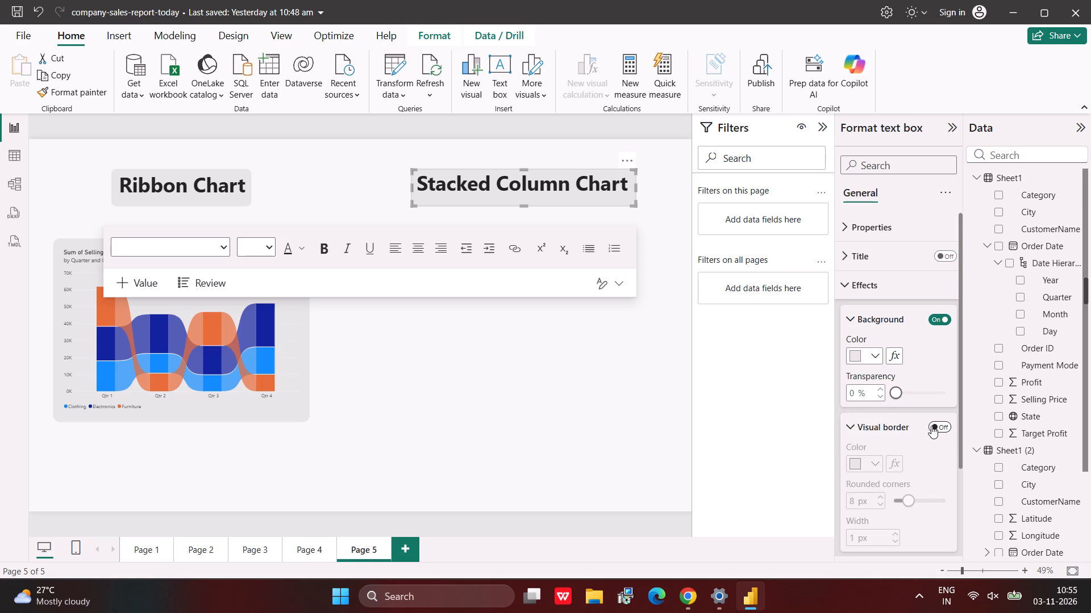
pyautogui.click(921, 499)
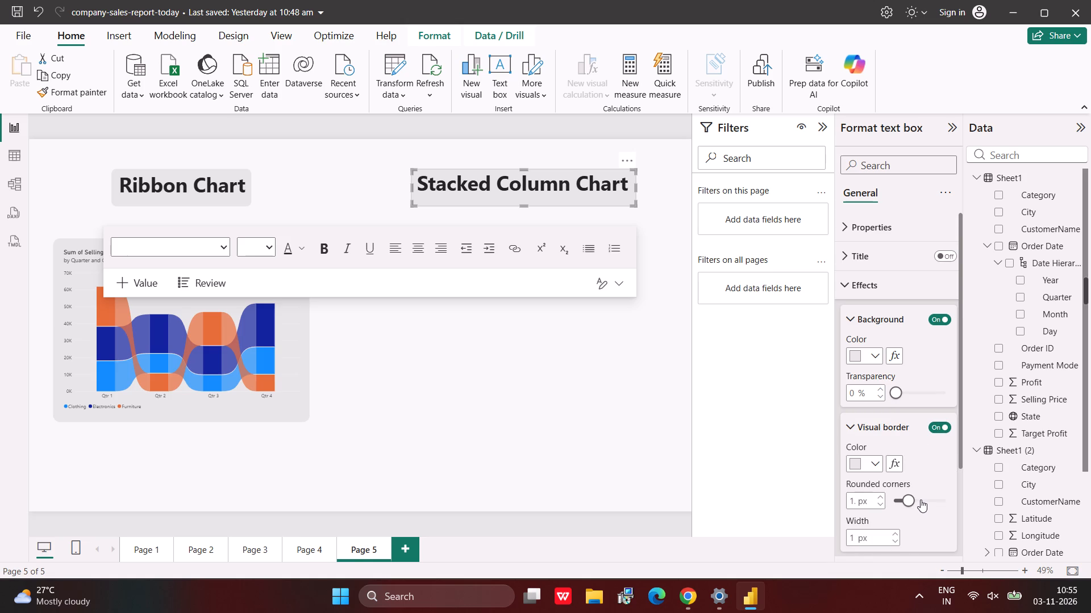
pyautogui.click(921, 499)
pyautogui.click(919, 500)
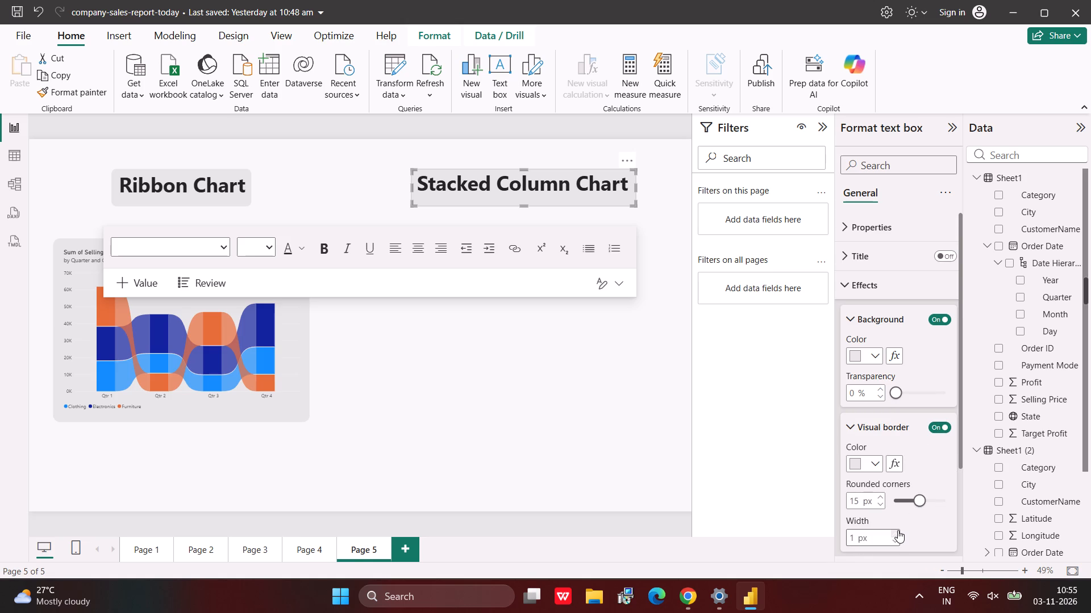
pyautogui.tripleClick(898, 530)
pyautogui.doubleClick(898, 530)
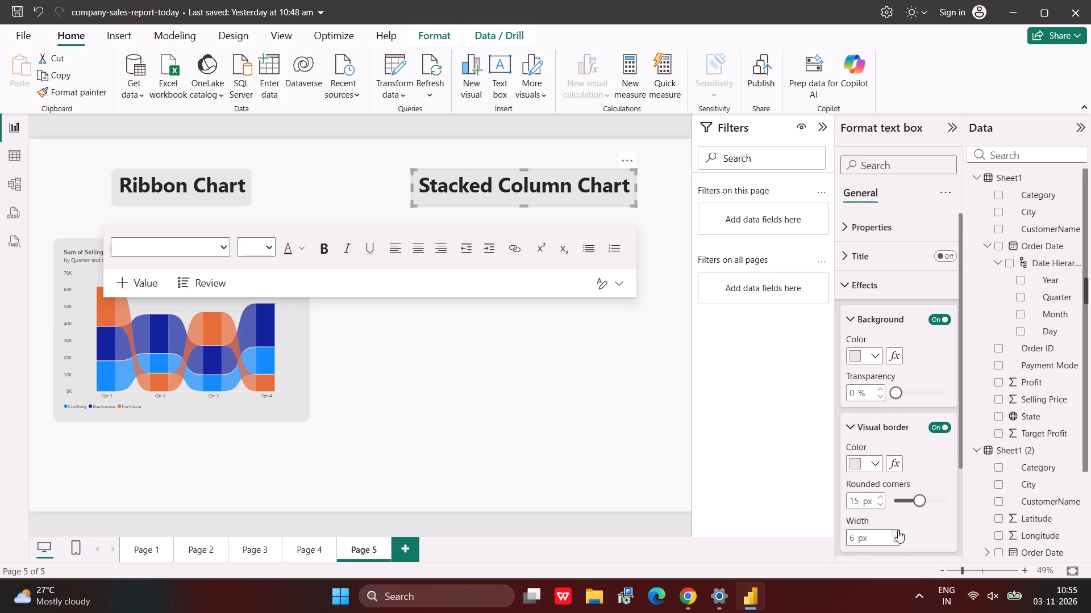
pyautogui.click(612, 377)
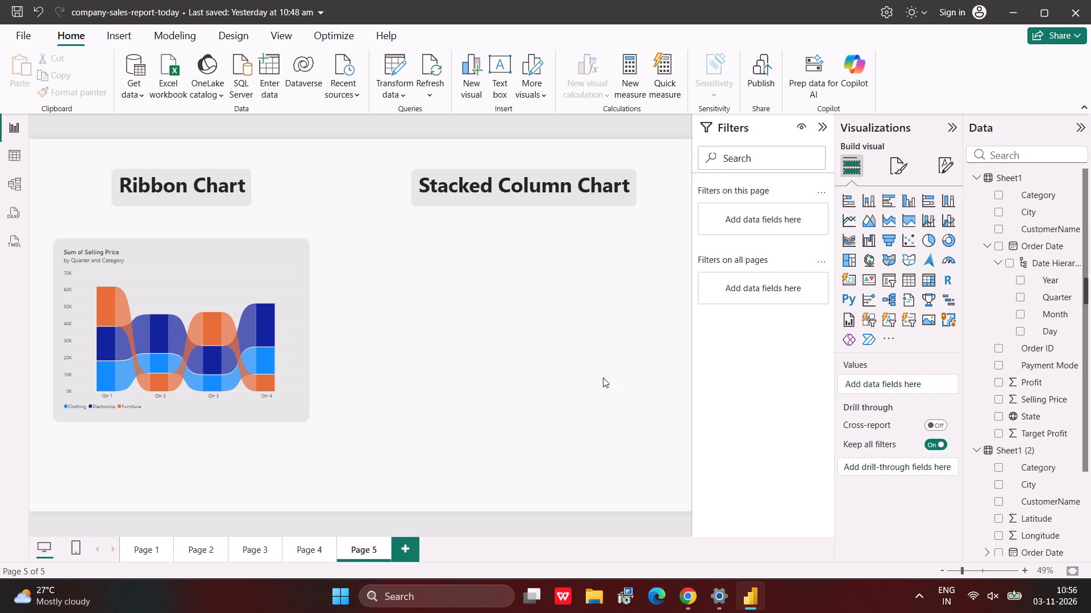
# Apply the Data labels style preset to the ribbon chart.
pyautogui.click(278, 288)
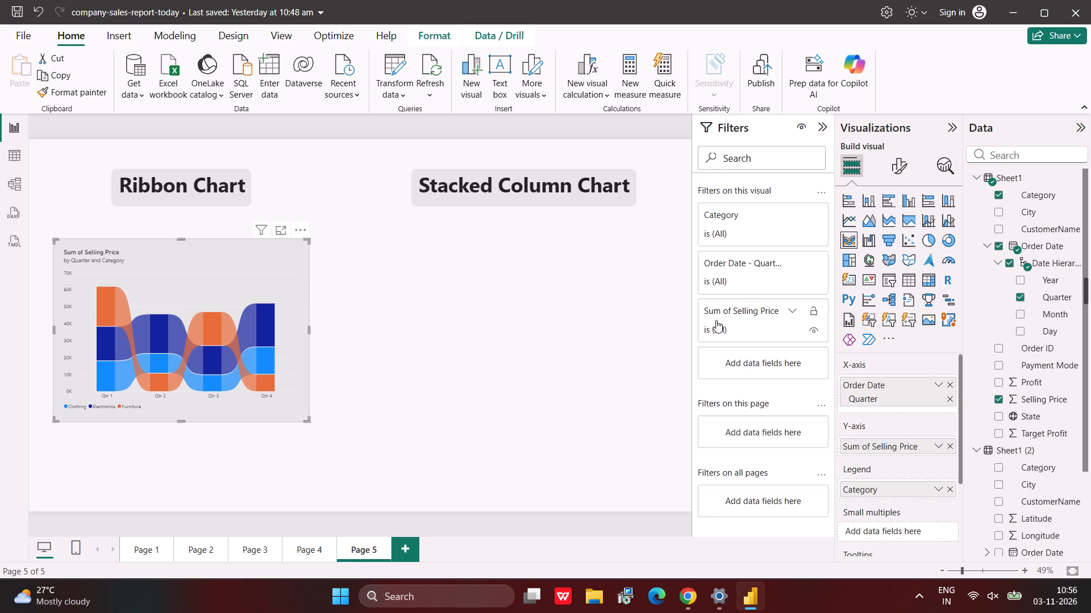
pyautogui.click(903, 170)
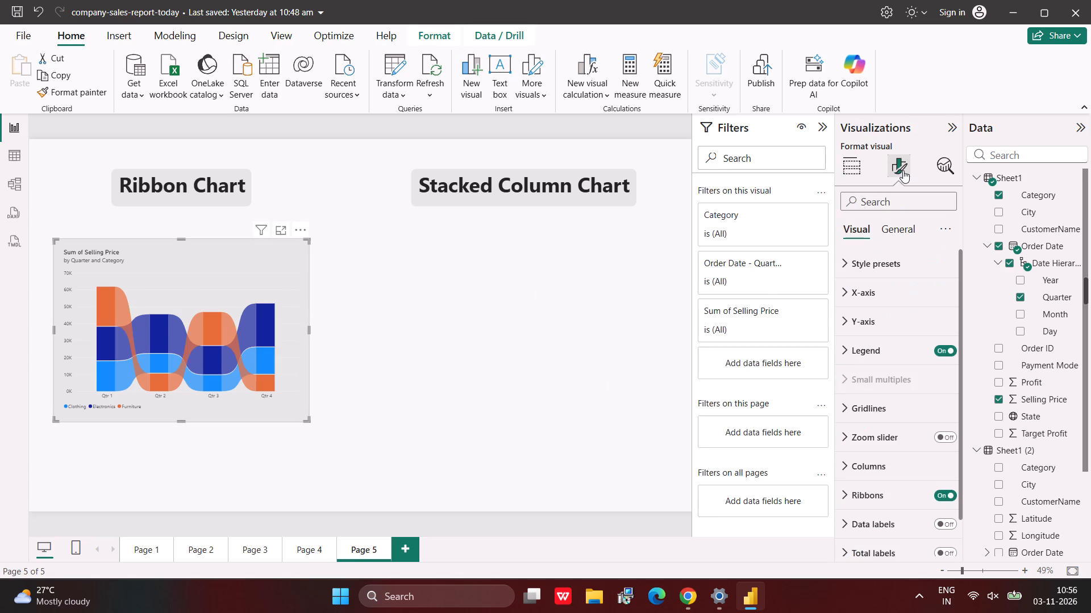
pyautogui.click(871, 269)
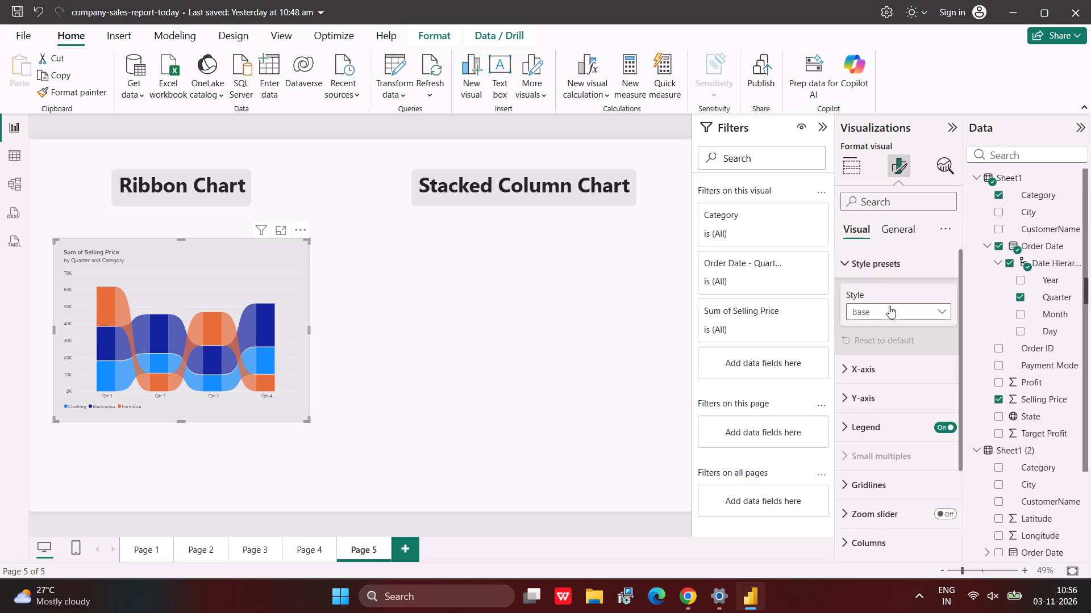
pyautogui.click(889, 306)
pyautogui.click(896, 342)
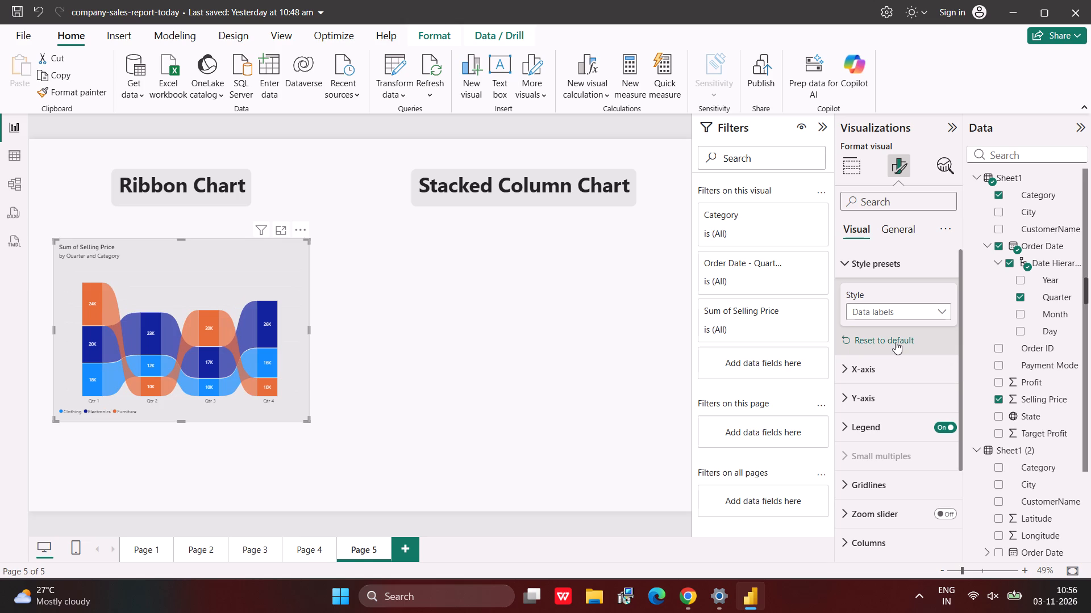
pyautogui.click(514, 309)
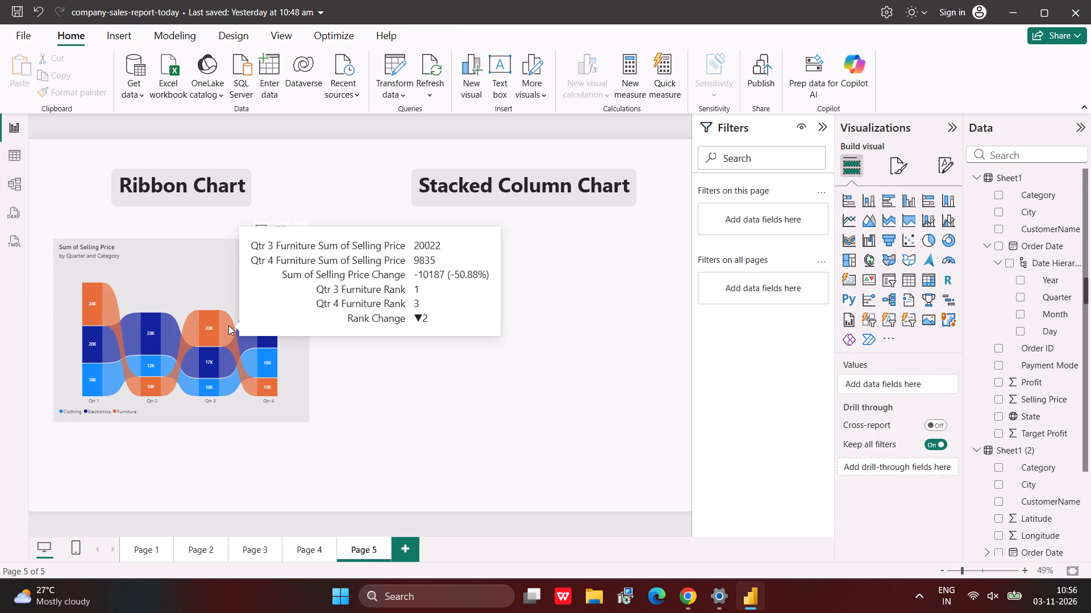
pyautogui.click(394, 411)
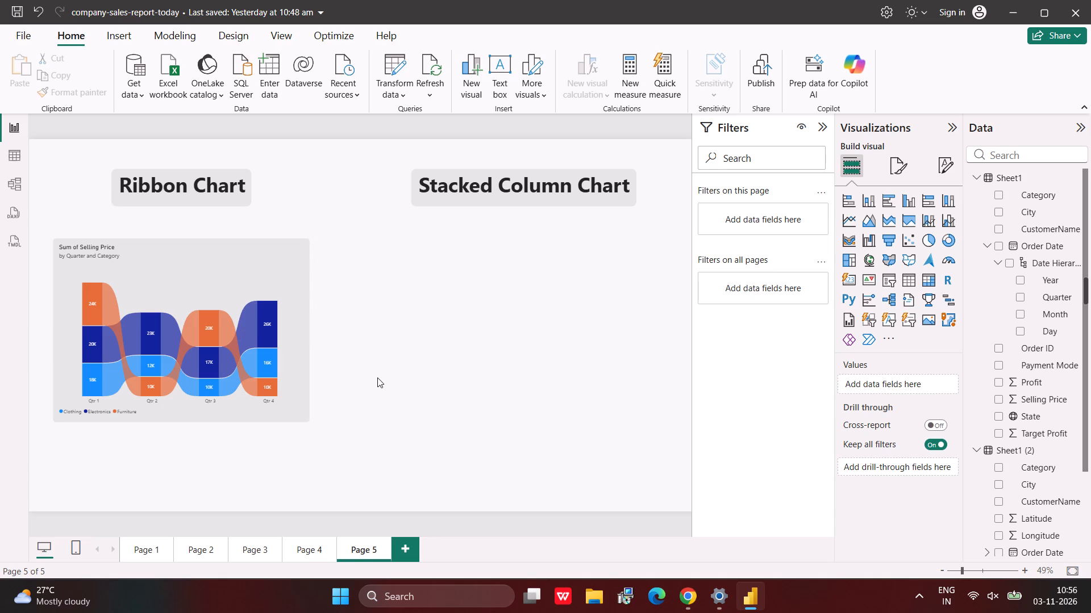
# Set the ribbon chart's visual border to 23 px rounded corners and a 15 px width.
pyautogui.click(286, 326)
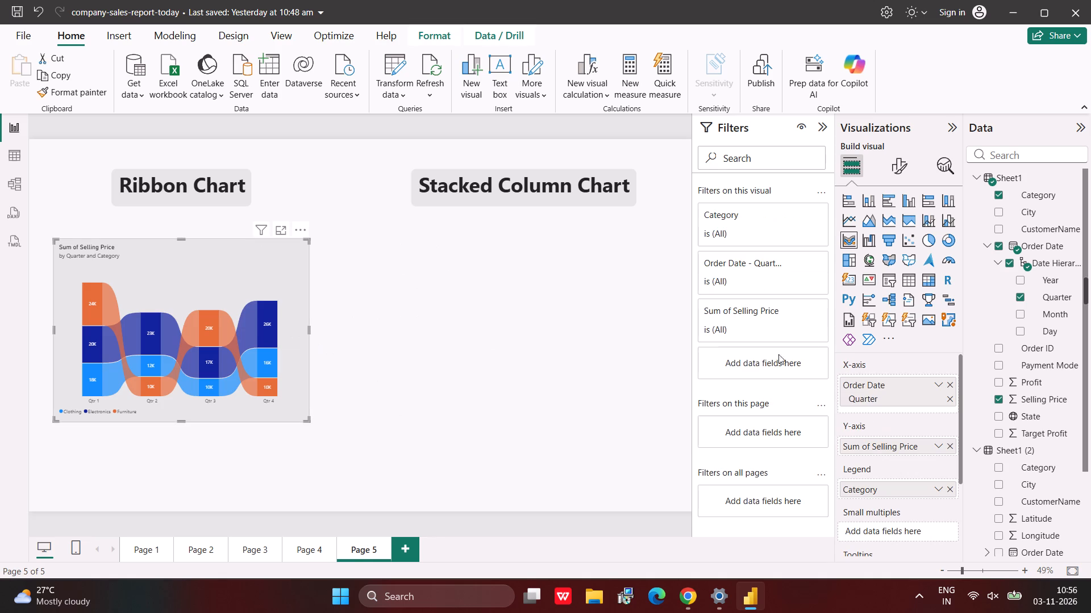
pyautogui.click(906, 163)
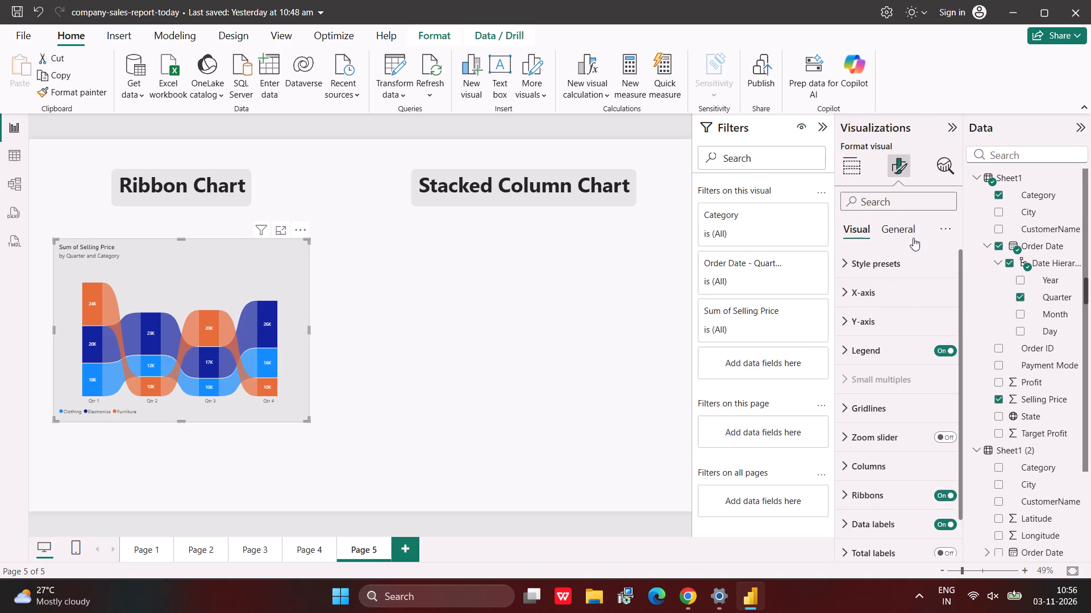
pyautogui.click(906, 228)
pyautogui.click(902, 318)
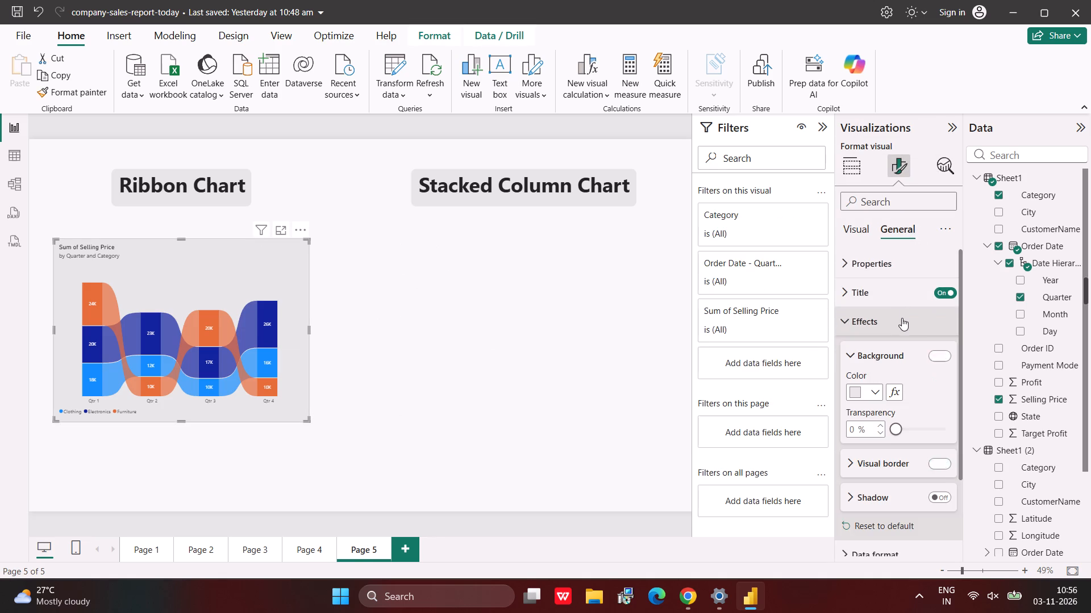
pyautogui.scroll(-1, 902, 318)
pyautogui.click(907, 379)
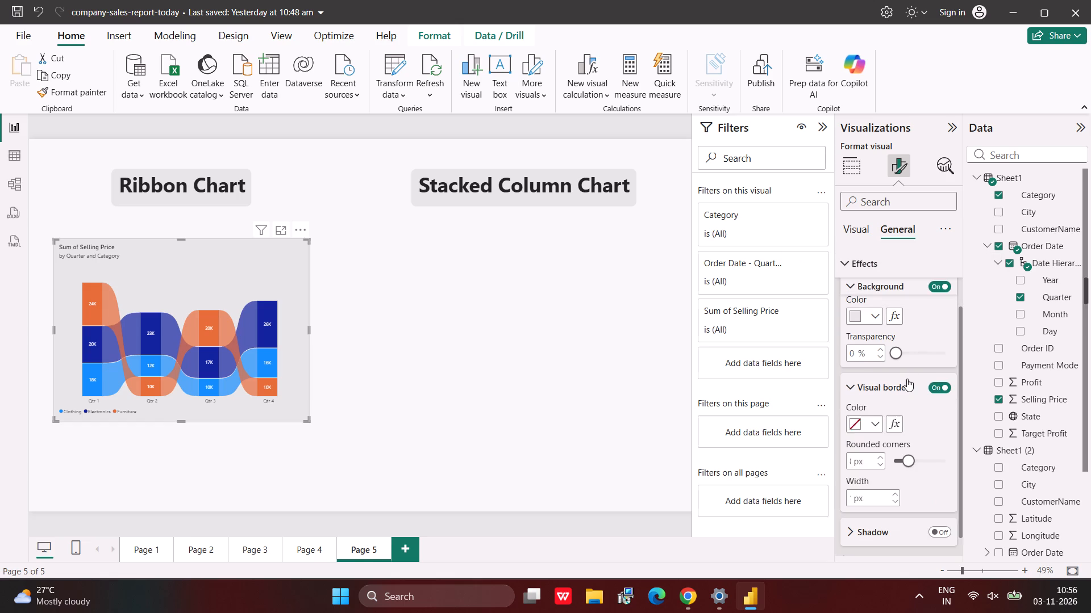
pyautogui.click(933, 462)
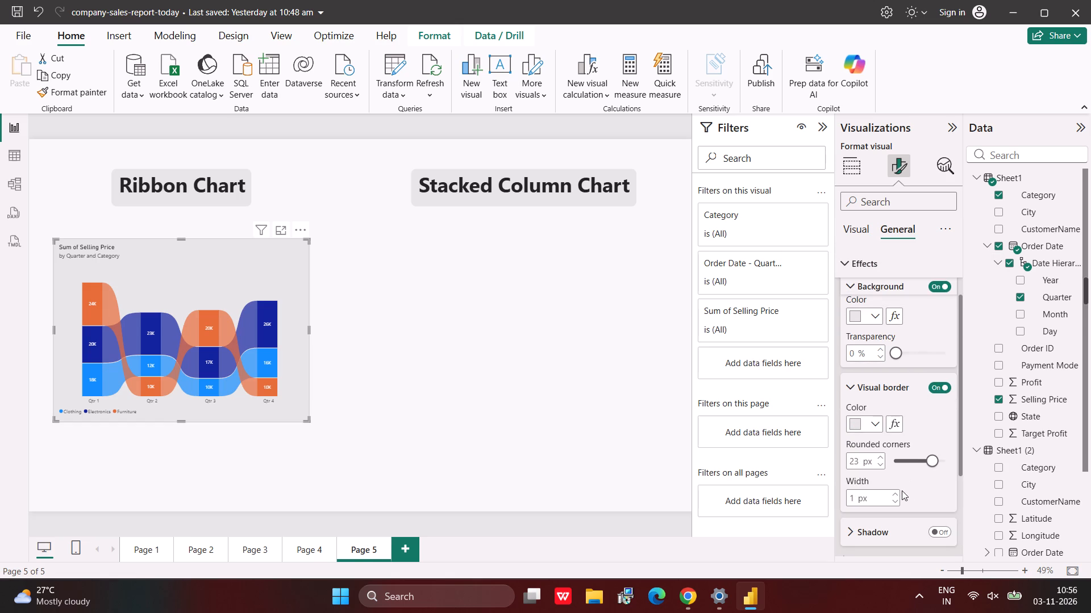
pyautogui.tripleClick(896, 494)
pyautogui.tripleClick(896, 494)
pyautogui.tripleClick(896, 494)
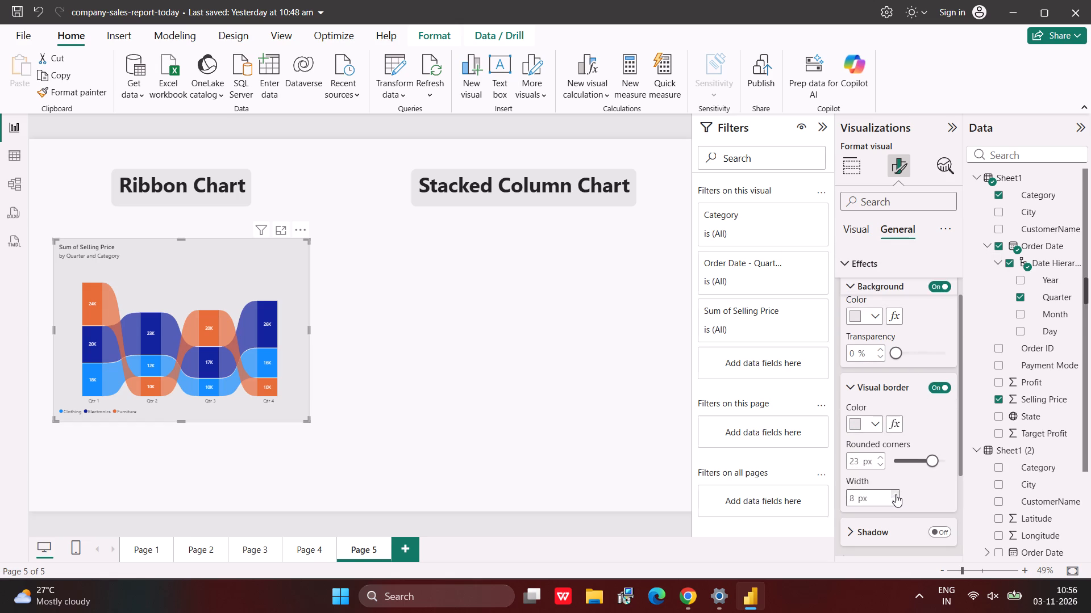
pyautogui.doubleClick(896, 494)
pyautogui.tripleClick(896, 494)
pyautogui.click(717, 404)
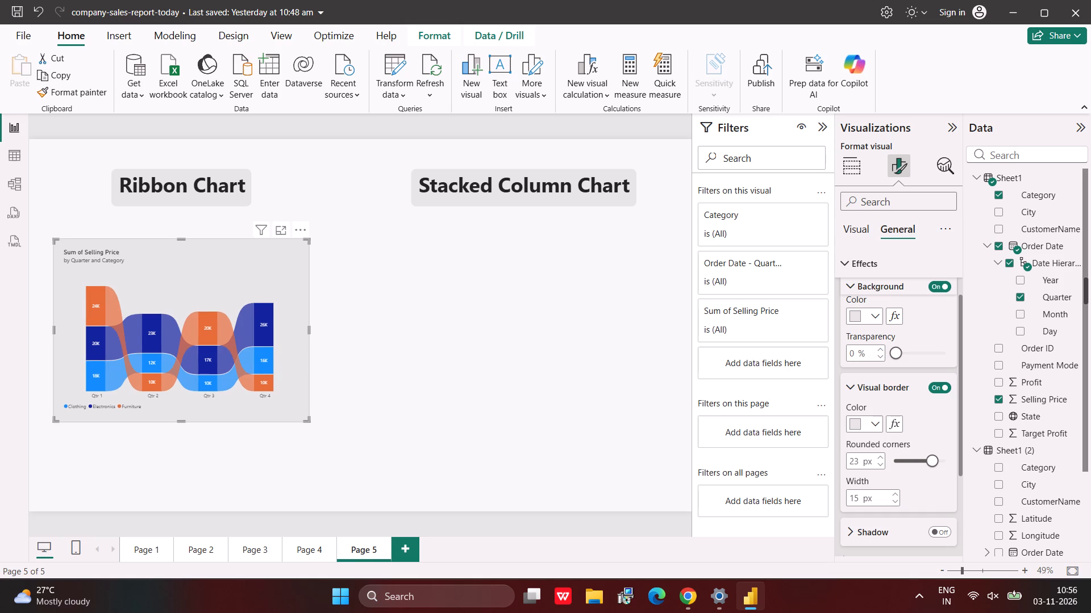
# Save the report.
pyautogui.hotkey('ctrl', 's')
pyautogui.click(443, 324)
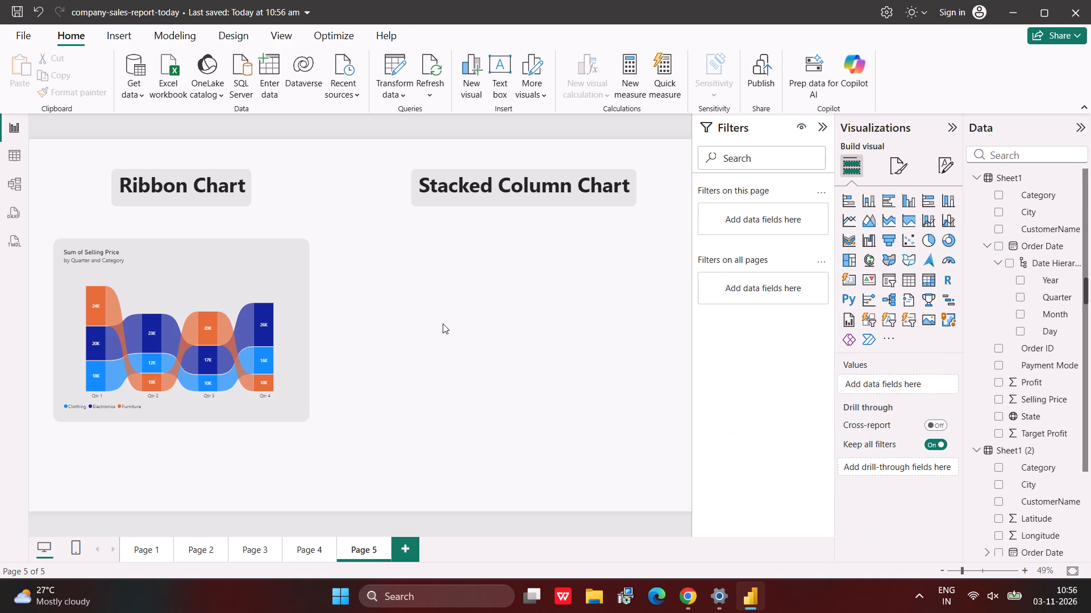
# Set the ribbon chart's legend position to Top right, after trying Top left.
pyautogui.click(265, 288)
pyautogui.click(903, 169)
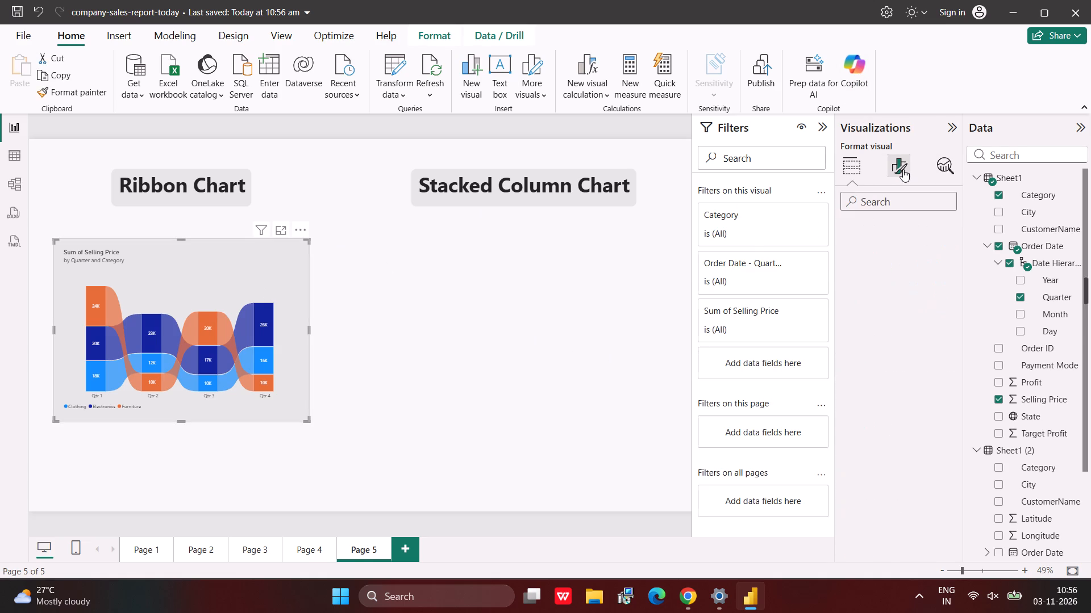
pyautogui.click(898, 360)
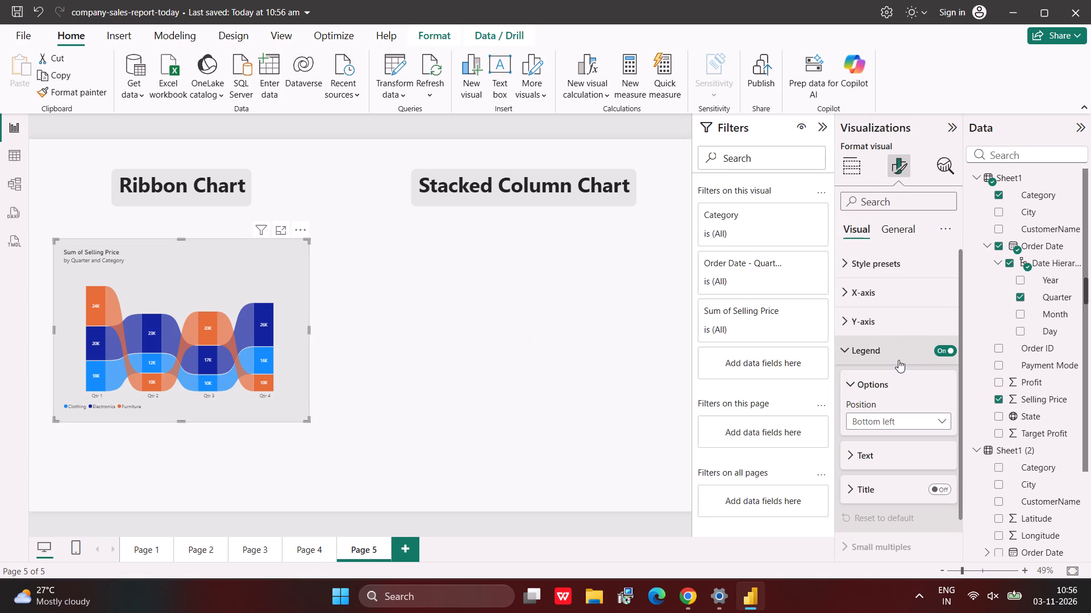
pyautogui.click(916, 422)
pyautogui.click(877, 256)
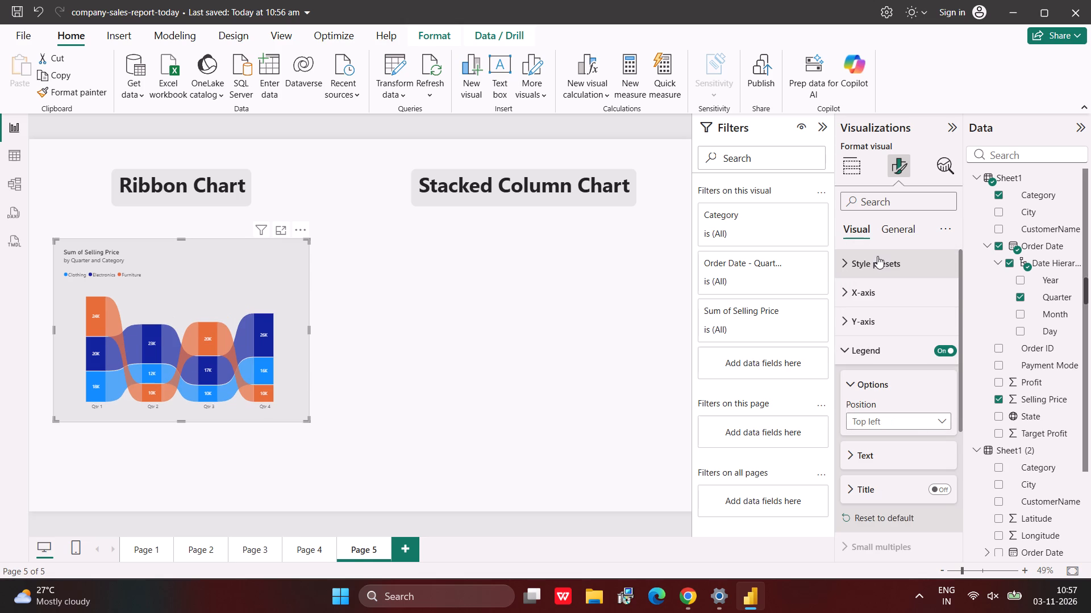
pyautogui.click(884, 425)
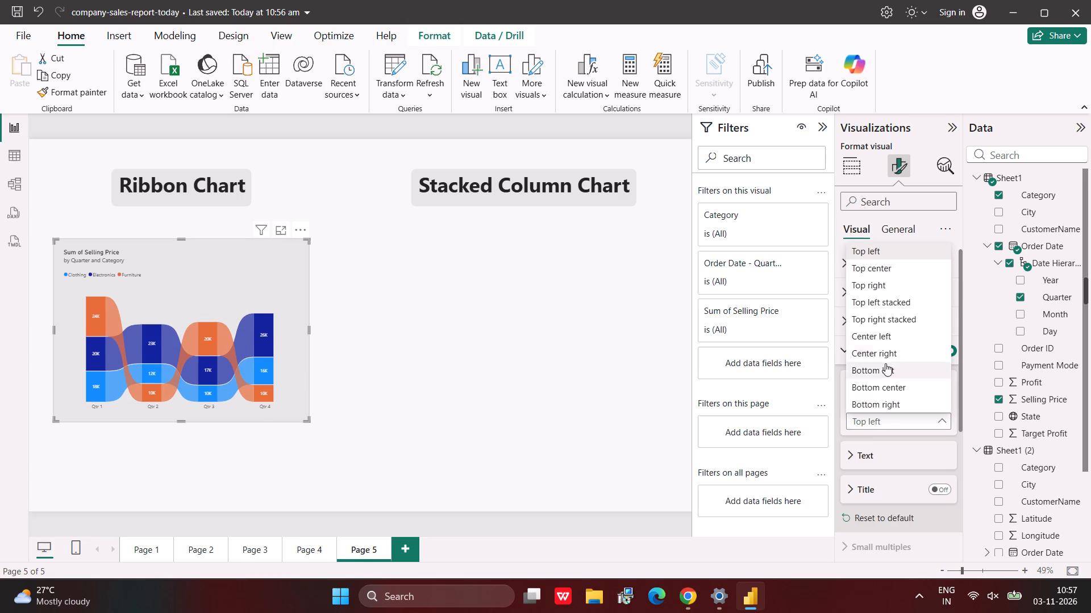
pyautogui.click(874, 284)
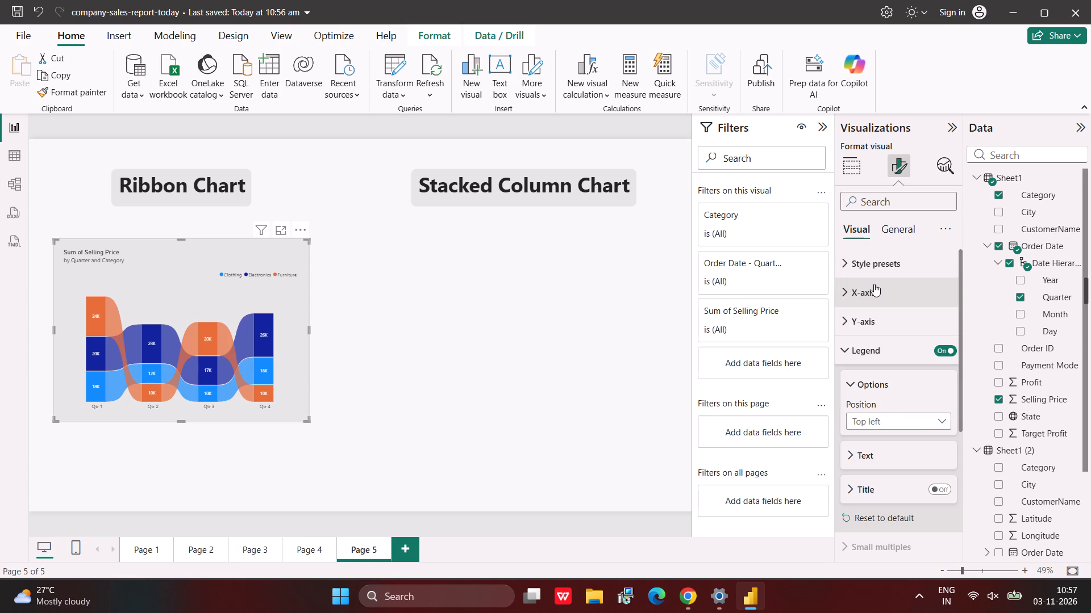
pyautogui.click(432, 467)
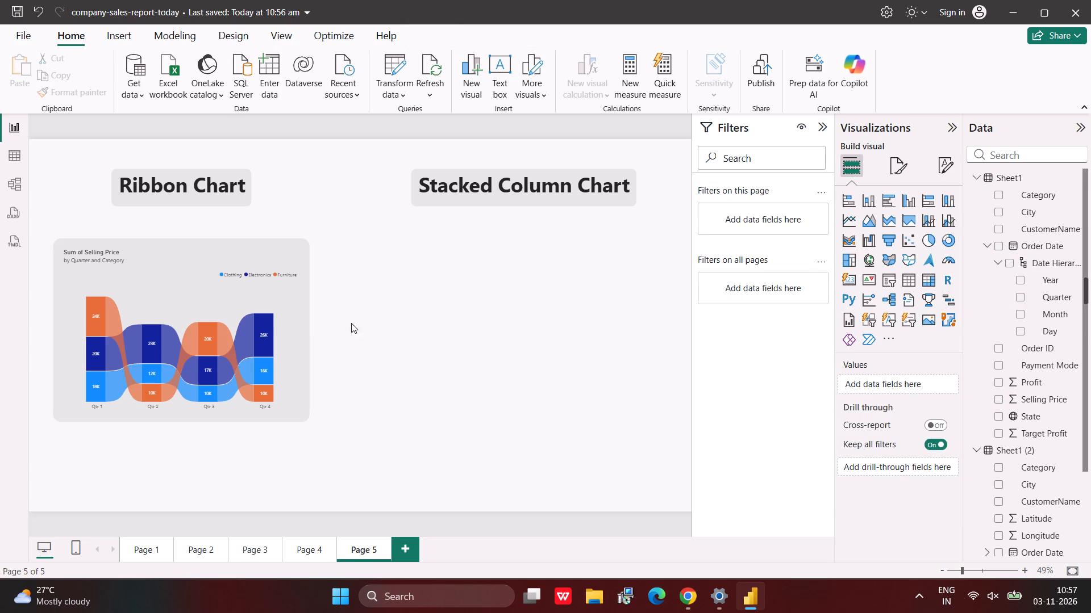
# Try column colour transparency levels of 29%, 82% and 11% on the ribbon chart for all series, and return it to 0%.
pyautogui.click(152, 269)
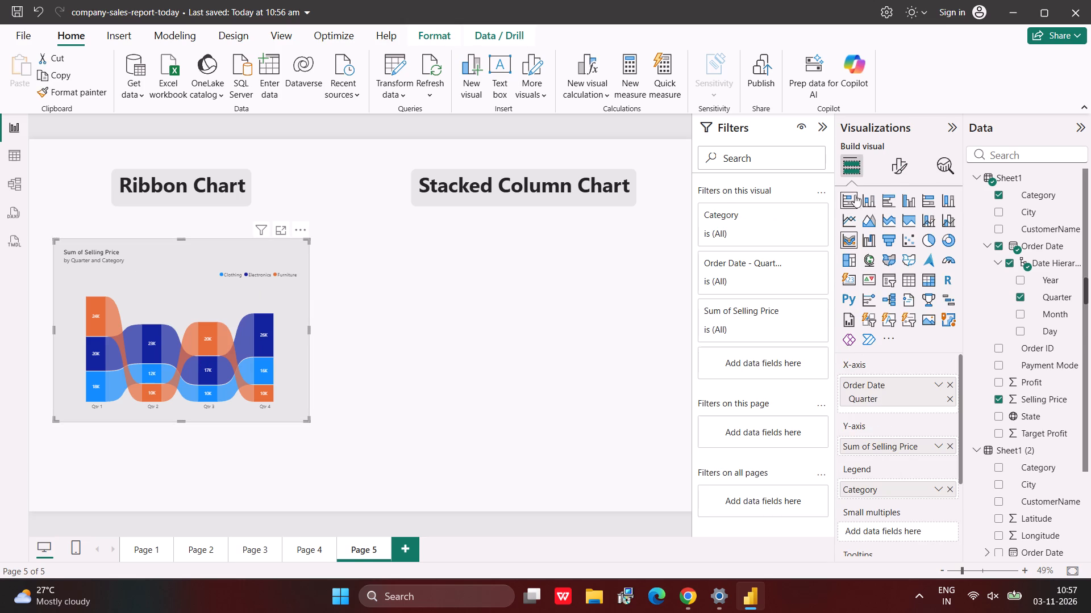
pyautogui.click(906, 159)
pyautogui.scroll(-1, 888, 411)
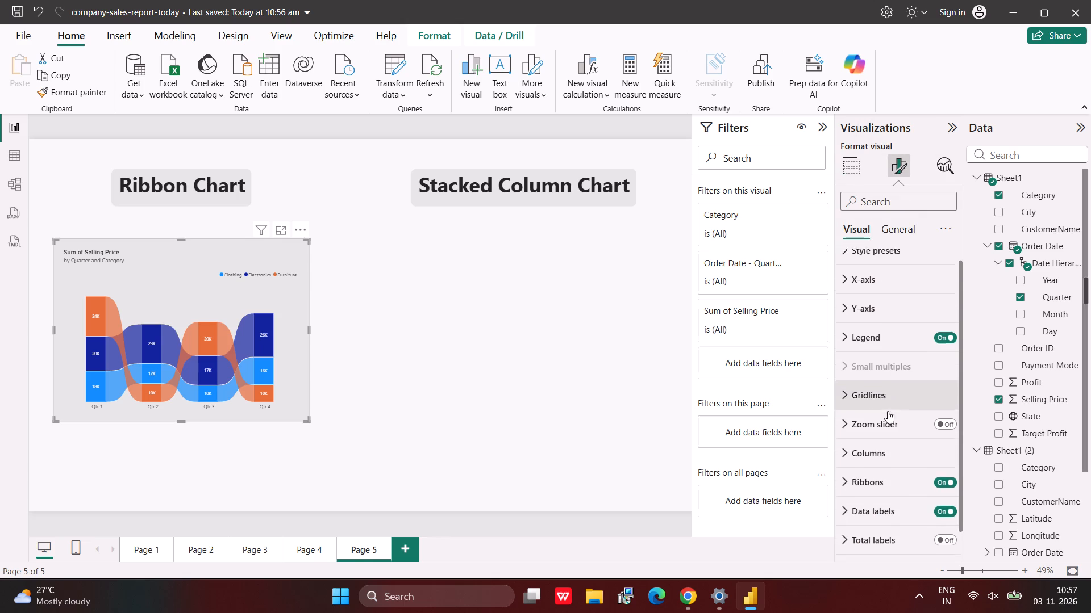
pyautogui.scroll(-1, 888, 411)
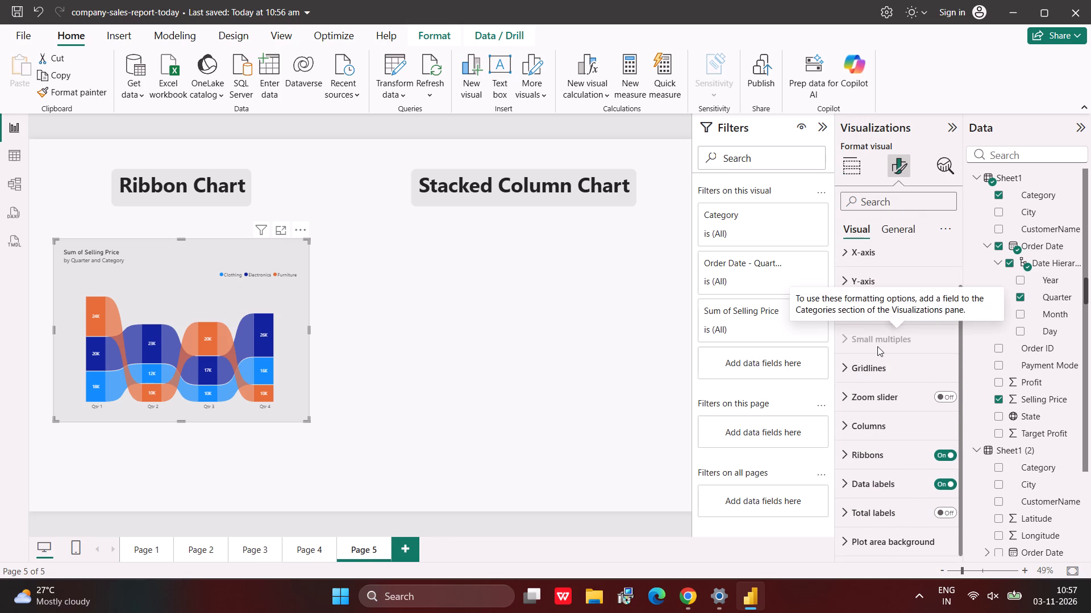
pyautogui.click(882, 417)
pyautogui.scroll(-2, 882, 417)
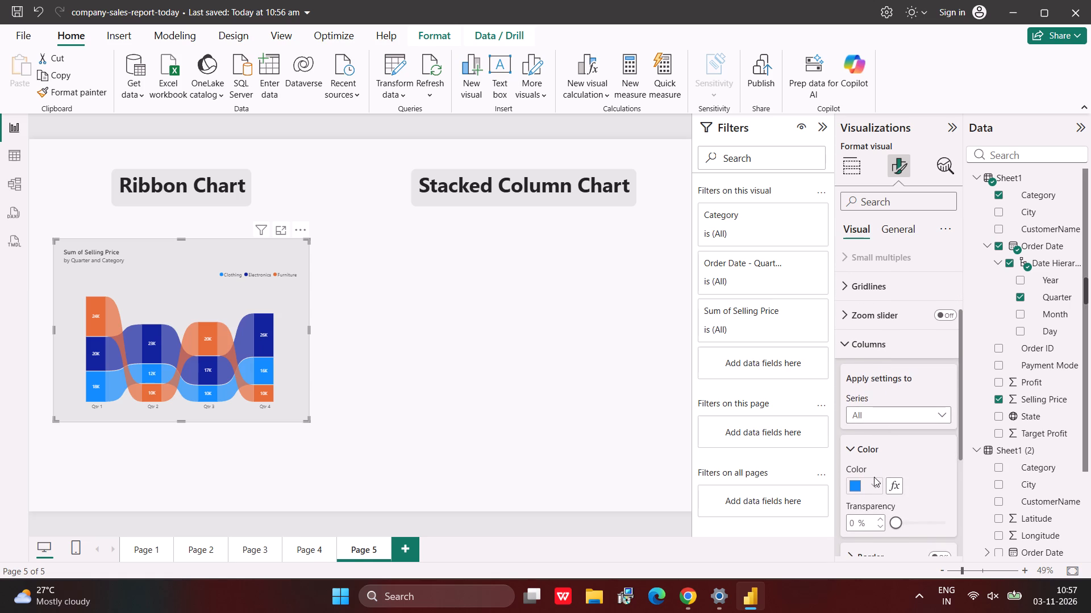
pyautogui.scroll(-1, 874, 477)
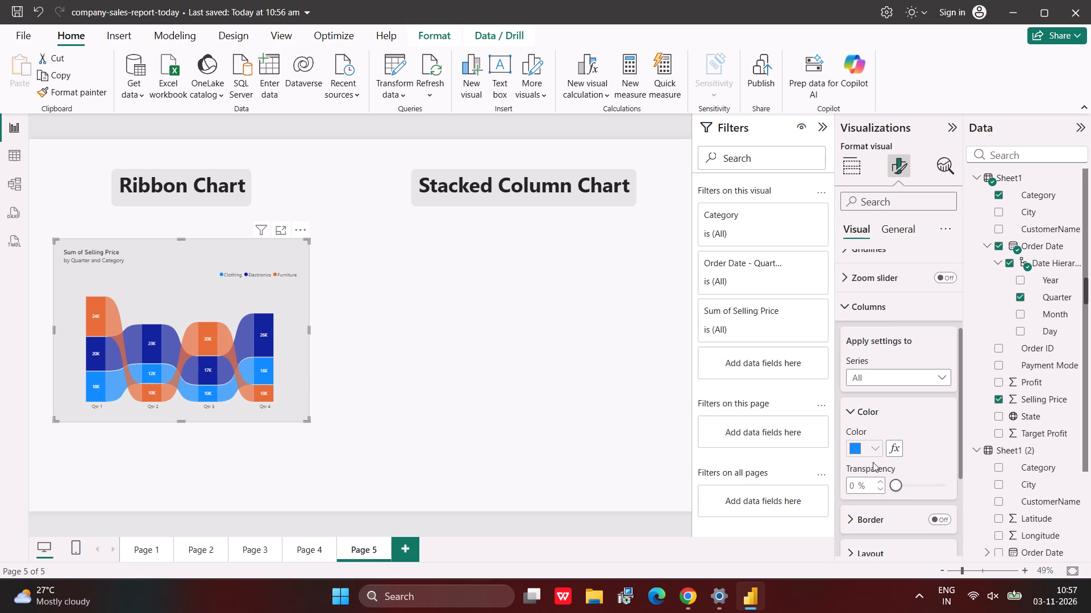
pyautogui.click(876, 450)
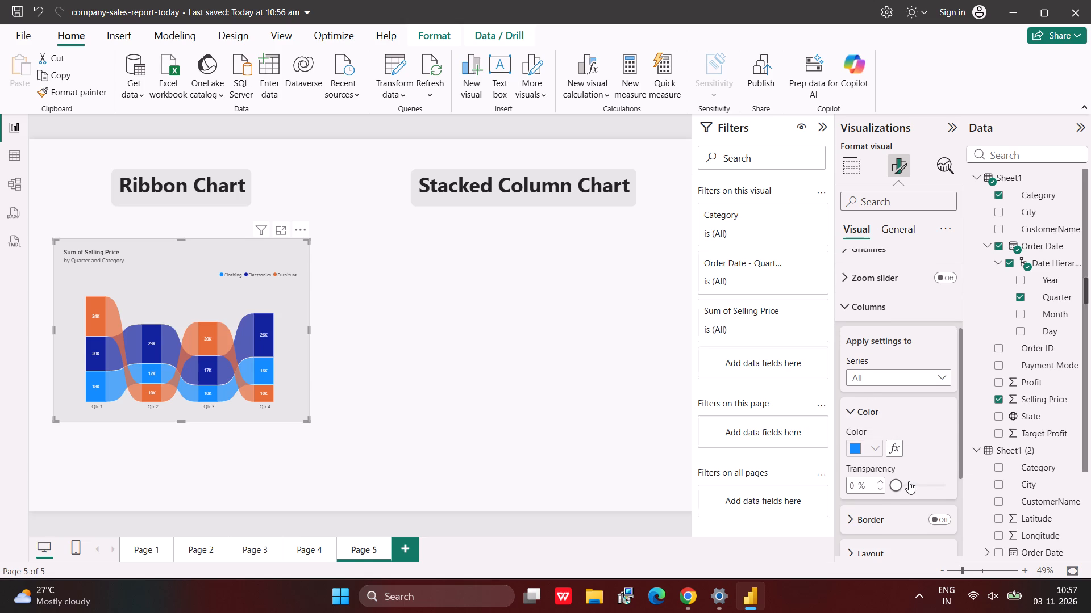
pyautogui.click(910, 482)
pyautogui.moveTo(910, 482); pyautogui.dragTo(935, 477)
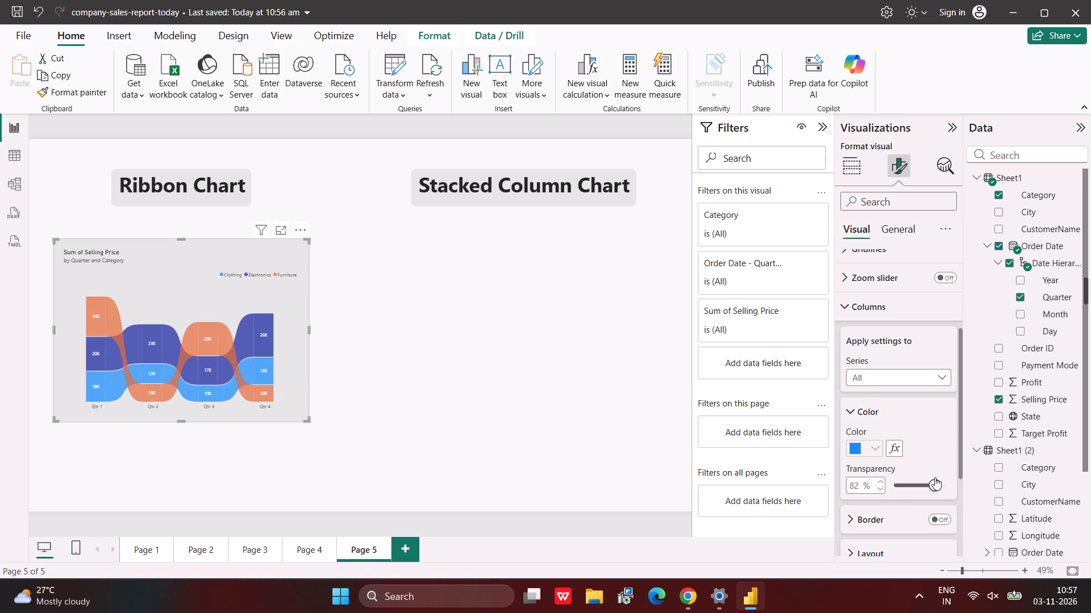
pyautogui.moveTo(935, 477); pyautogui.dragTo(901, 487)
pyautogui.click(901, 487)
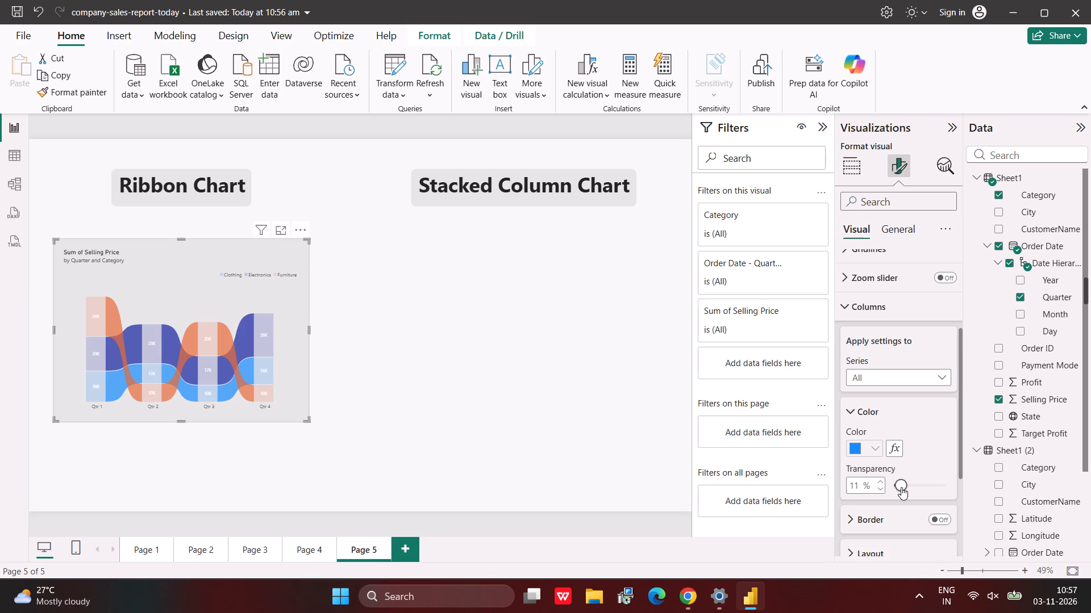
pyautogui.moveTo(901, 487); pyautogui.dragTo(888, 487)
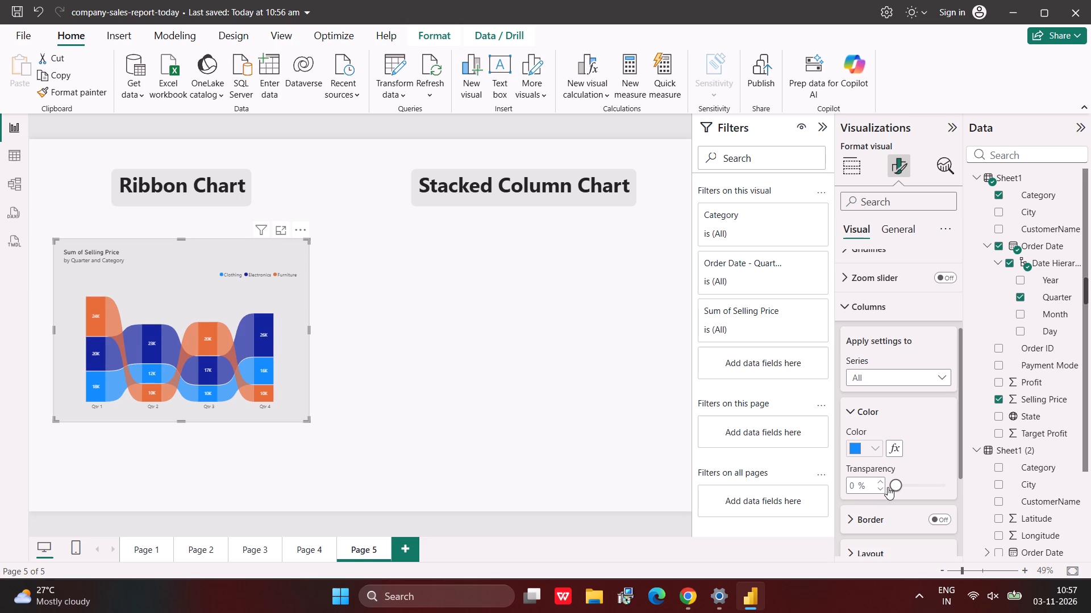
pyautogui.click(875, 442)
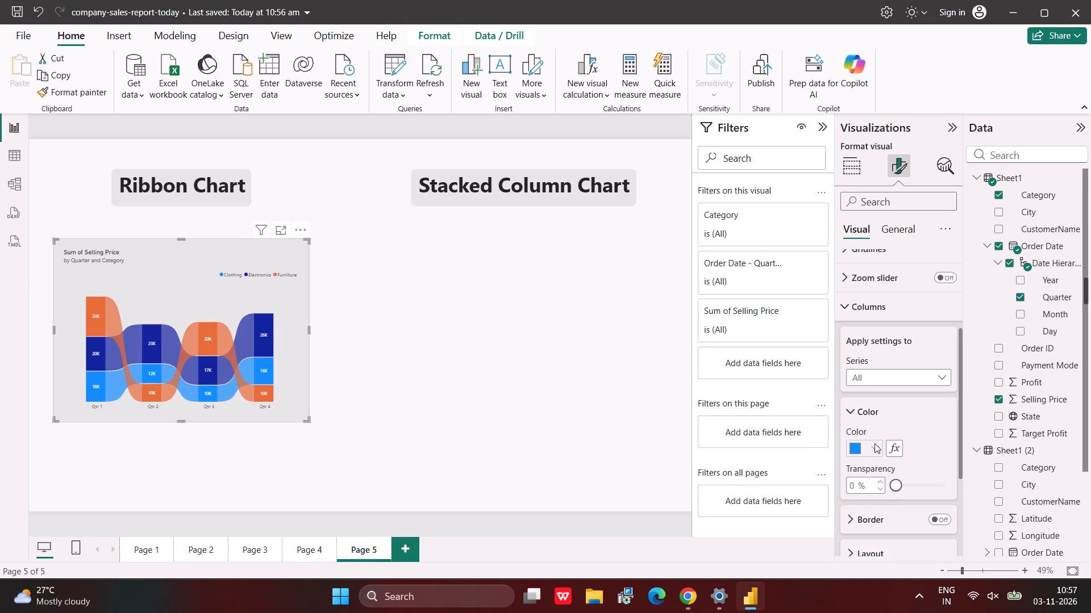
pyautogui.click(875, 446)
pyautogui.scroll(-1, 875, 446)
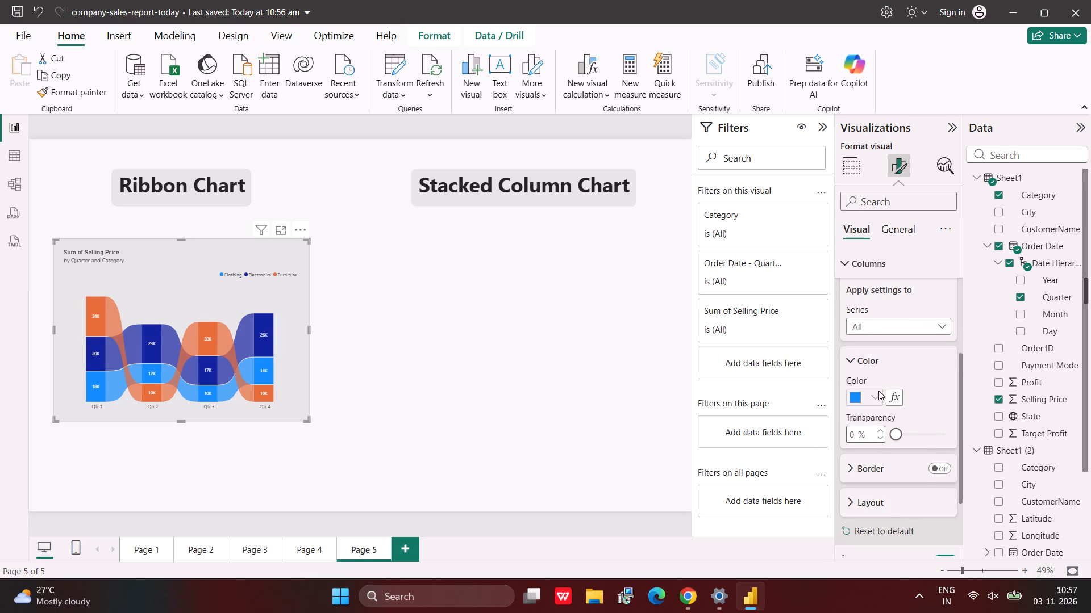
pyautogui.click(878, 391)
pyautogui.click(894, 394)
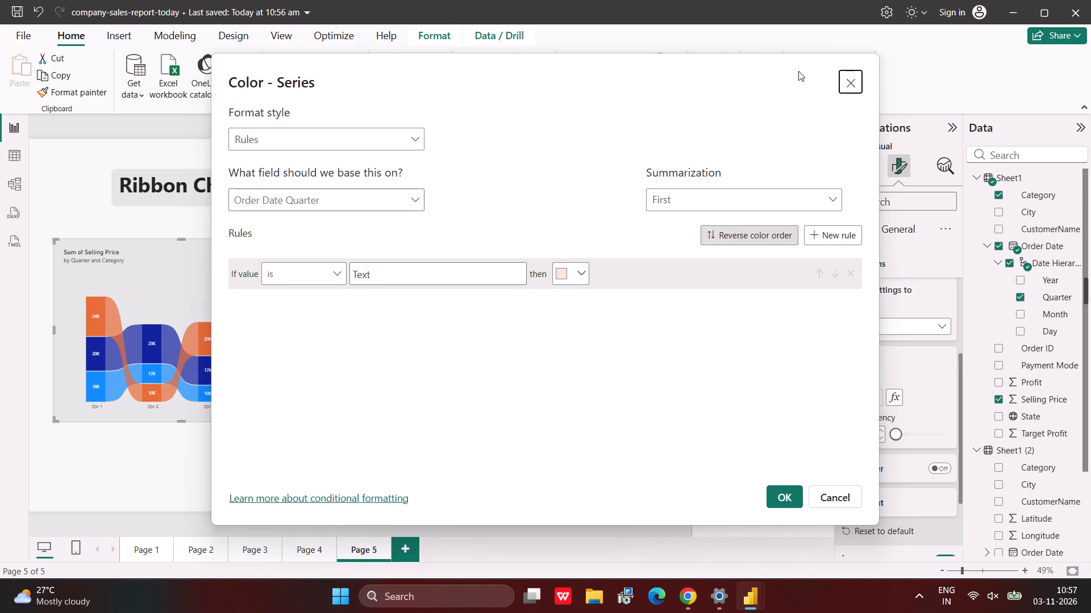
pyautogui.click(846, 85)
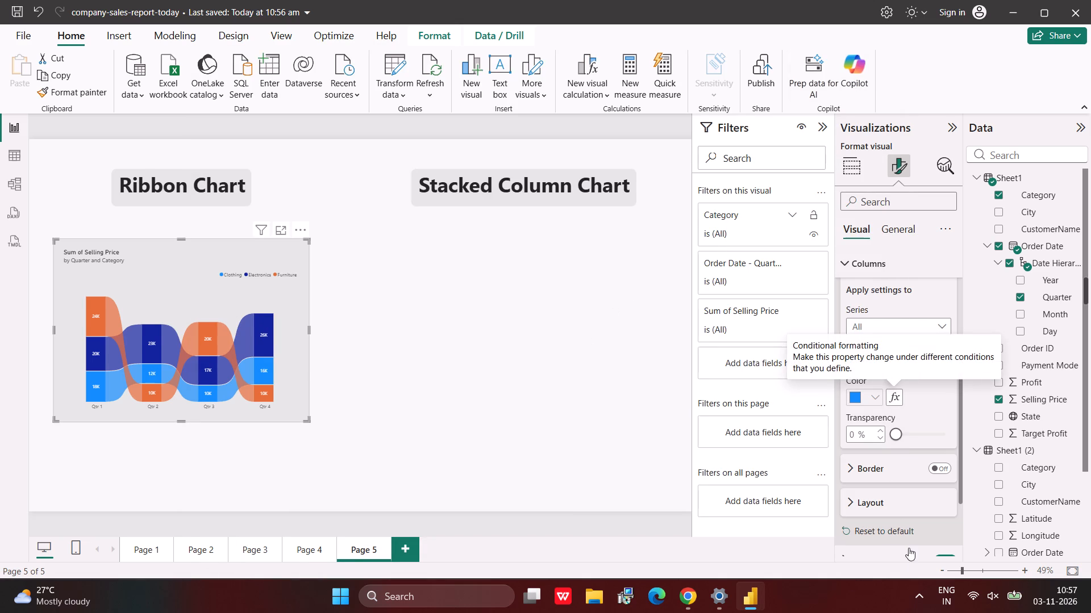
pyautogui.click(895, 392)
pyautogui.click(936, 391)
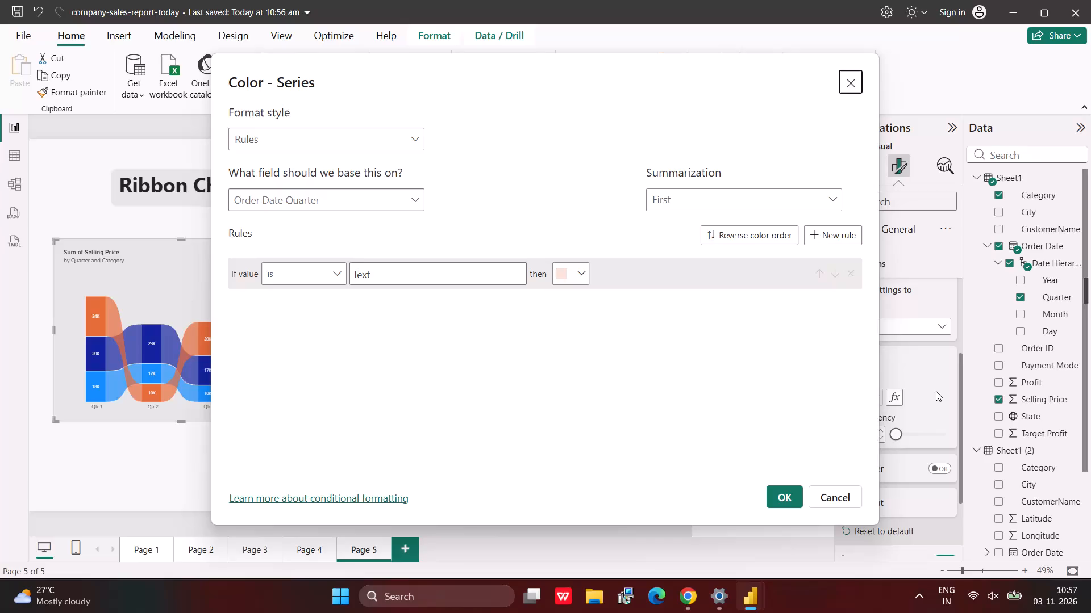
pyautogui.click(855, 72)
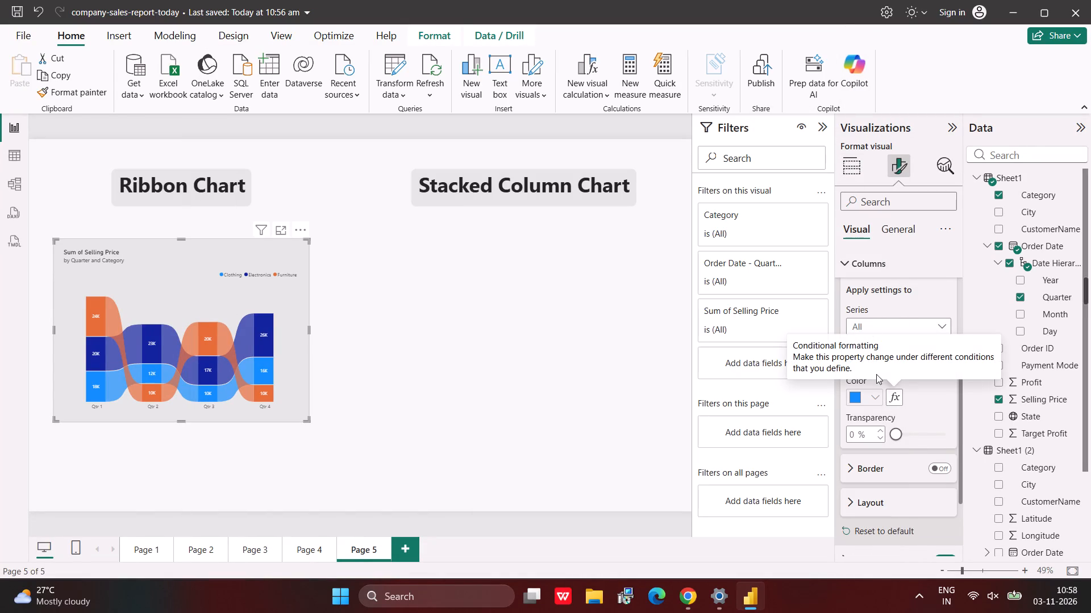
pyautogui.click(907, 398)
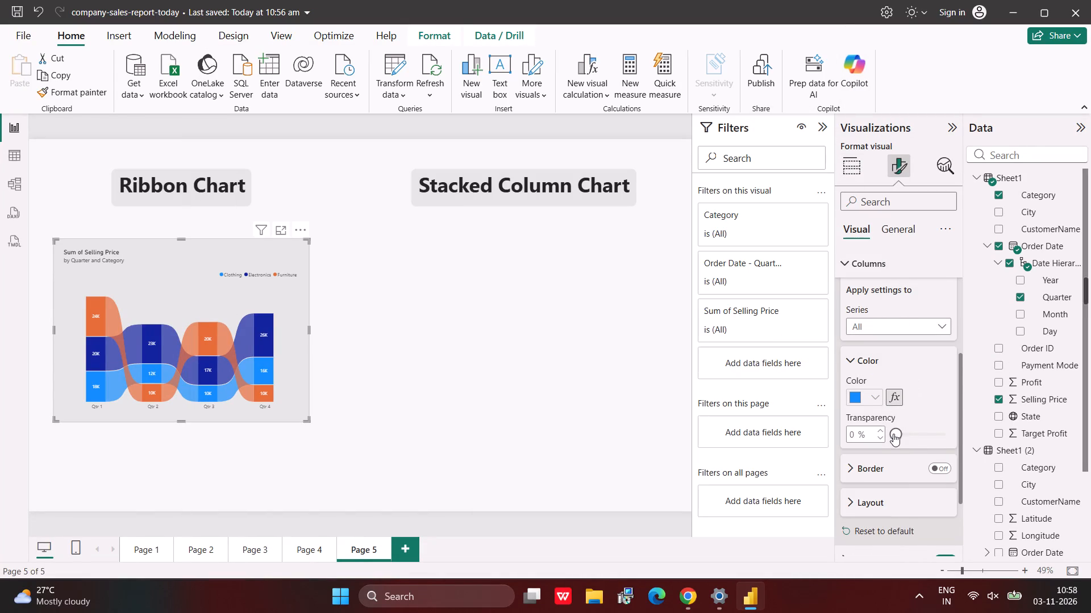
# Turn on the ribbon chart's column borders, try 42% border transparency before returning it to 0%, and set the border width to 9 px.
pyautogui.click(938, 469)
pyautogui.click(916, 469)
pyautogui.scroll(-1, 916, 469)
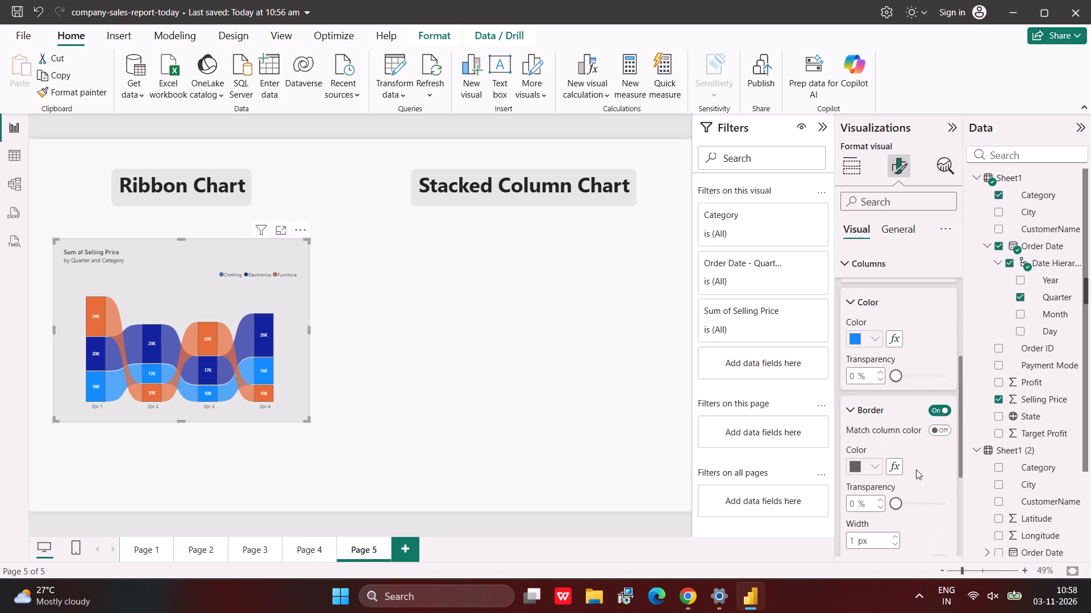
pyautogui.scroll(-1, 916, 469)
pyautogui.click(877, 455)
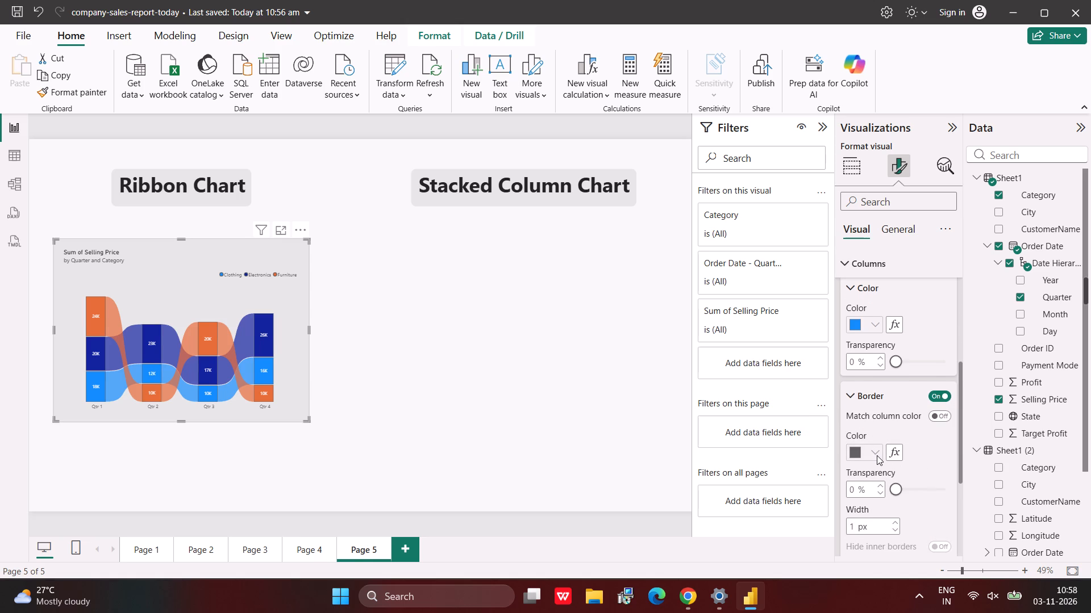
pyautogui.moveTo(873, 451); pyautogui.dragTo(916, 489)
pyautogui.click(916, 489)
pyautogui.moveTo(916, 489); pyautogui.dragTo(896, 489)
pyautogui.moveTo(896, 489); pyautogui.dragTo(896, 493)
pyautogui.moveTo(896, 493); pyautogui.dragTo(894, 523)
pyautogui.tripleClick(894, 523)
pyautogui.tripleClick(894, 523)
pyautogui.doubleClick(894, 523)
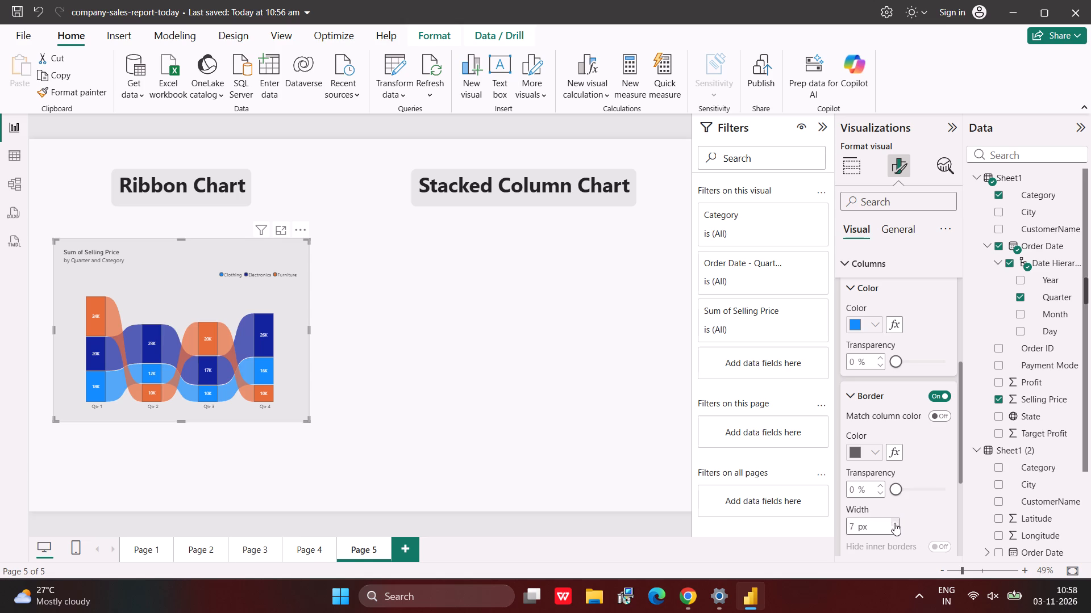
# Move the ribbon chart slightly lower on the page, leaving more space below its title.
pyautogui.click(571, 400)
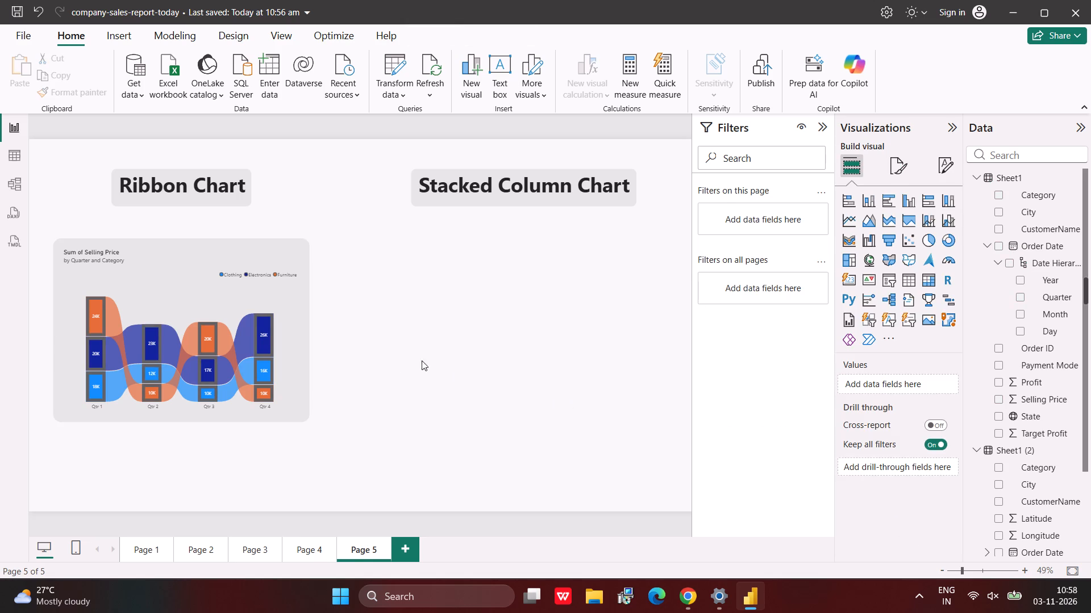
pyautogui.click(282, 365)
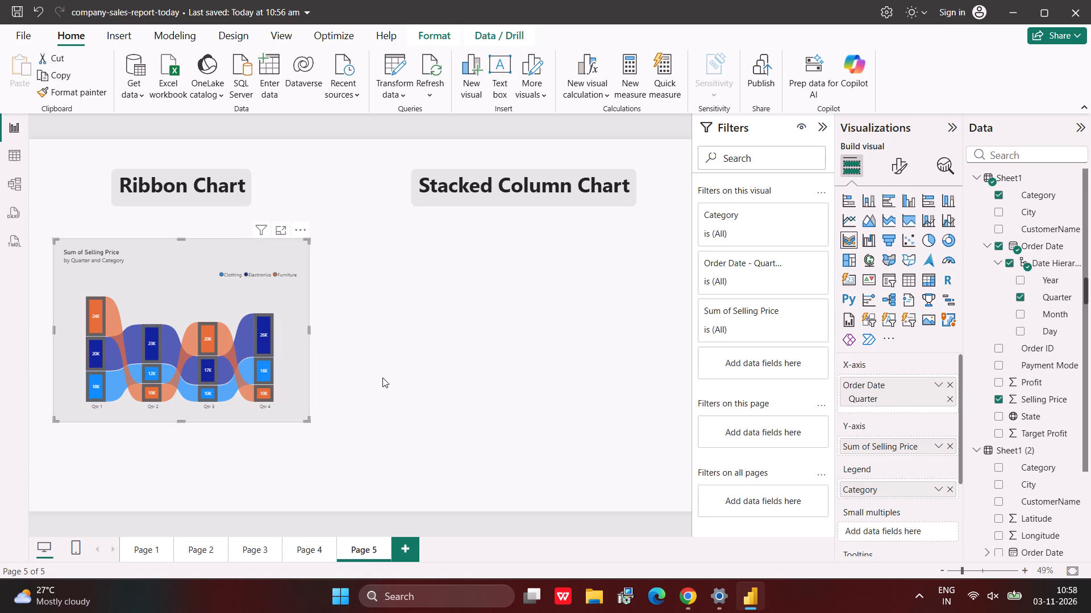
pyautogui.click(382, 377)
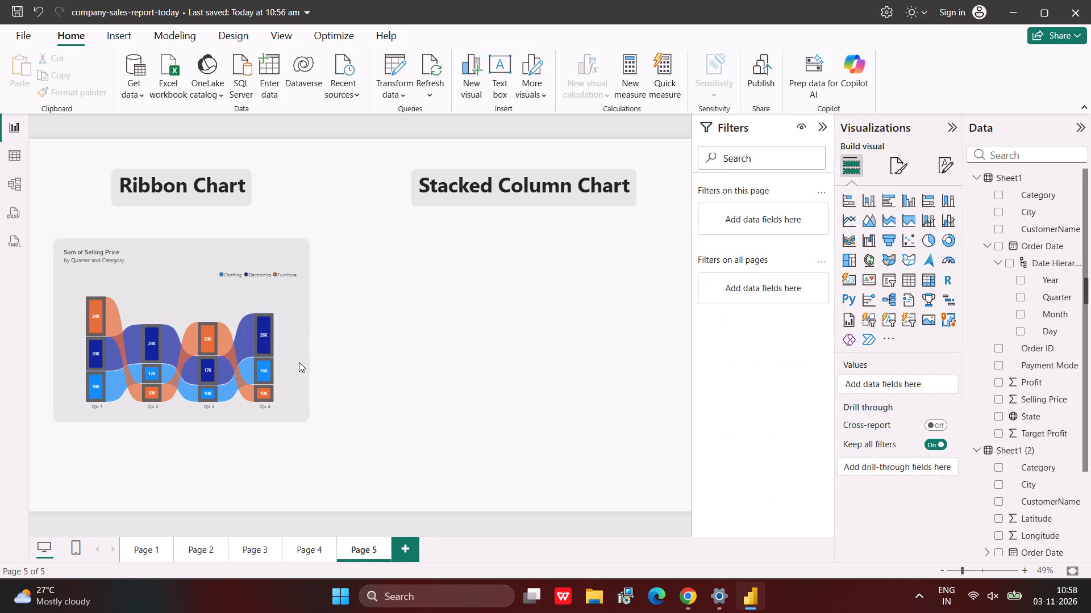
pyautogui.moveTo(295, 363); pyautogui.dragTo(293, 380)
pyautogui.click(293, 380)
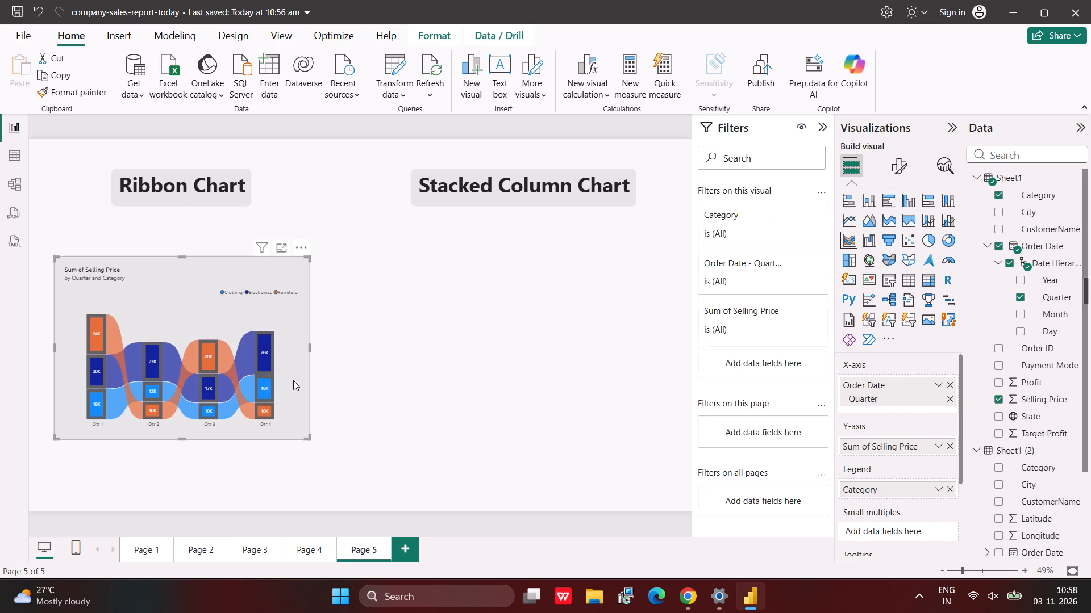
pyautogui.click(348, 385)
# Examine the Qtr 4 Clothing and Electronics segments of the ribbon chart, and clear the highlighting.
pyautogui.click(274, 385)
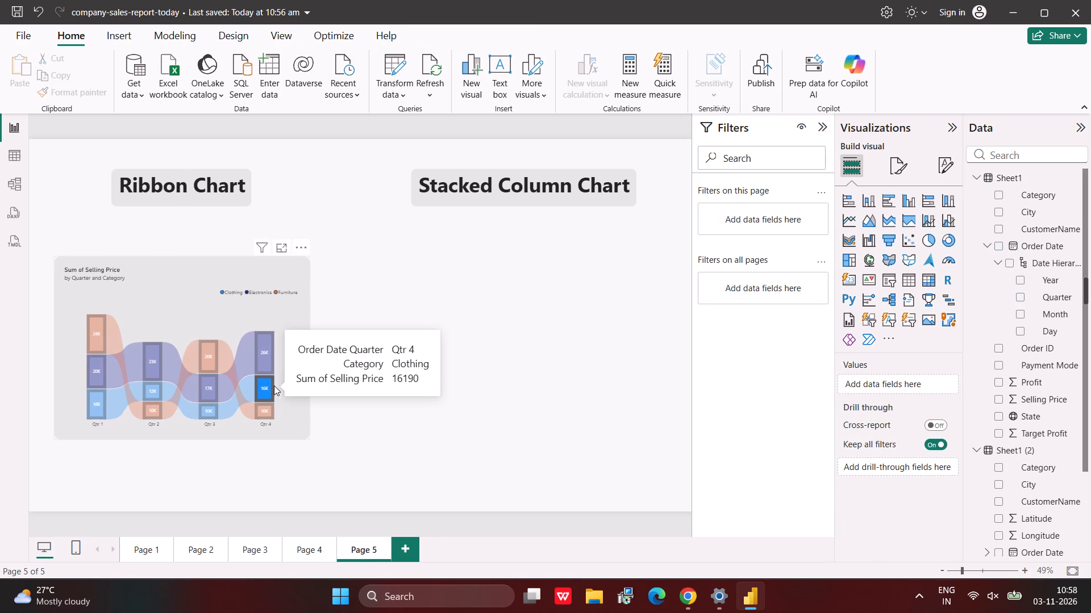
pyautogui.click(432, 331)
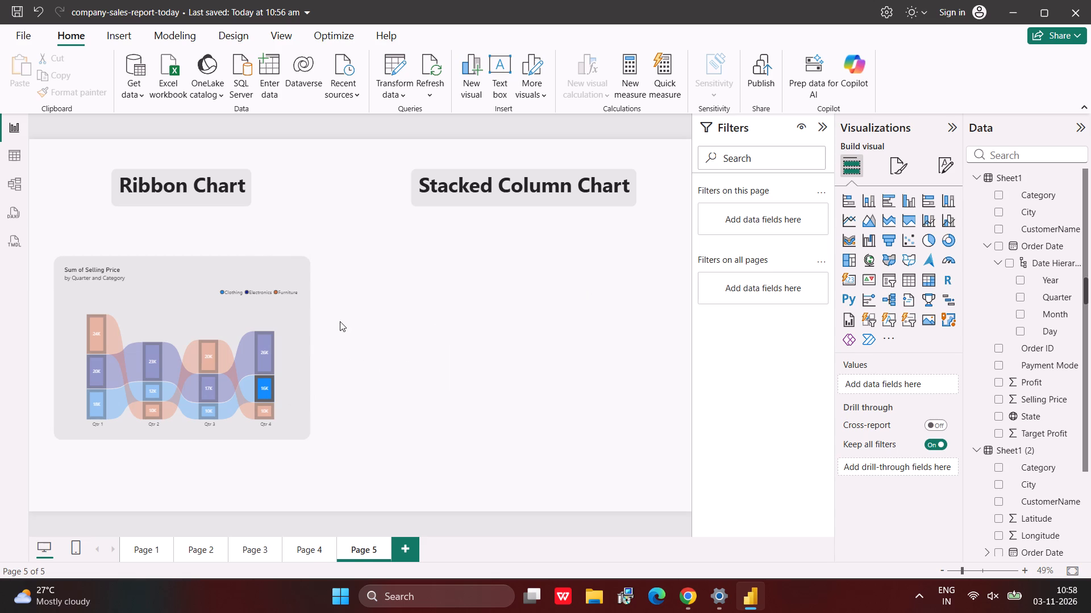
pyautogui.click(340, 321)
pyautogui.click(265, 338)
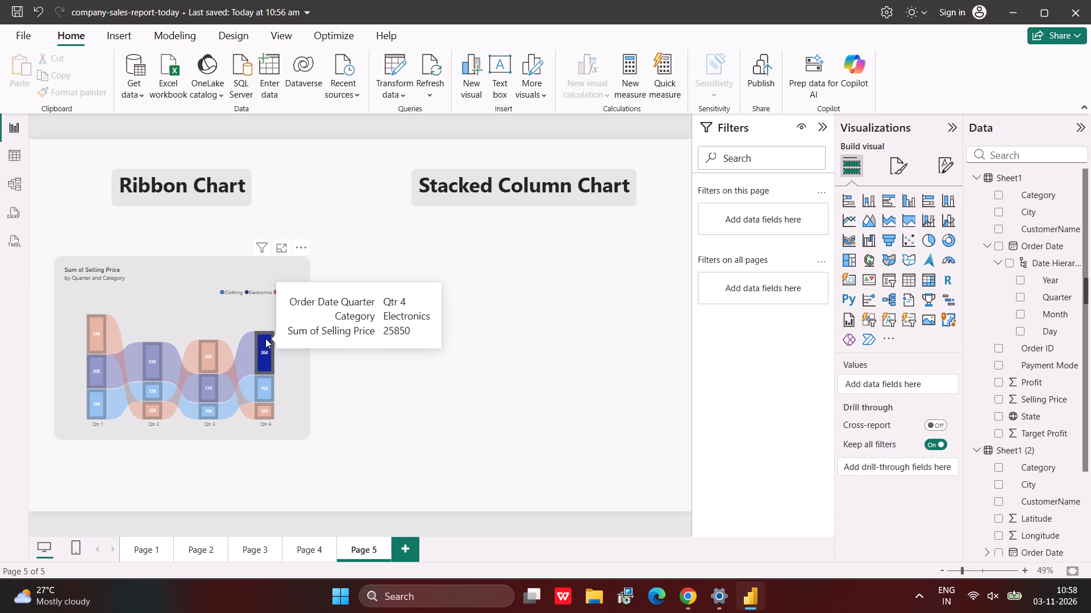
pyautogui.click(260, 386)
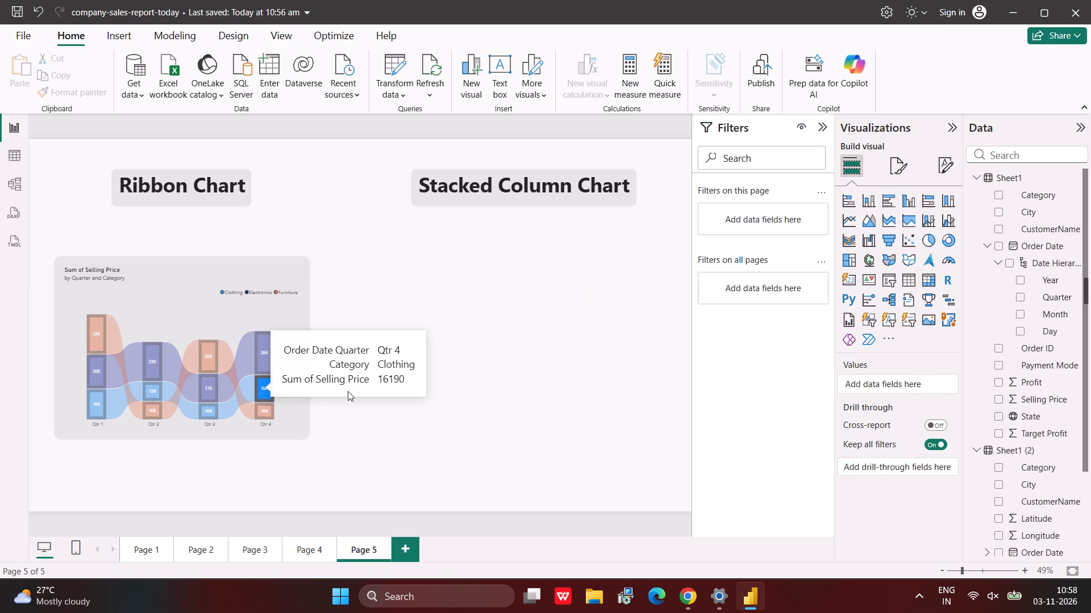
pyautogui.click(370, 413)
pyautogui.click(294, 401)
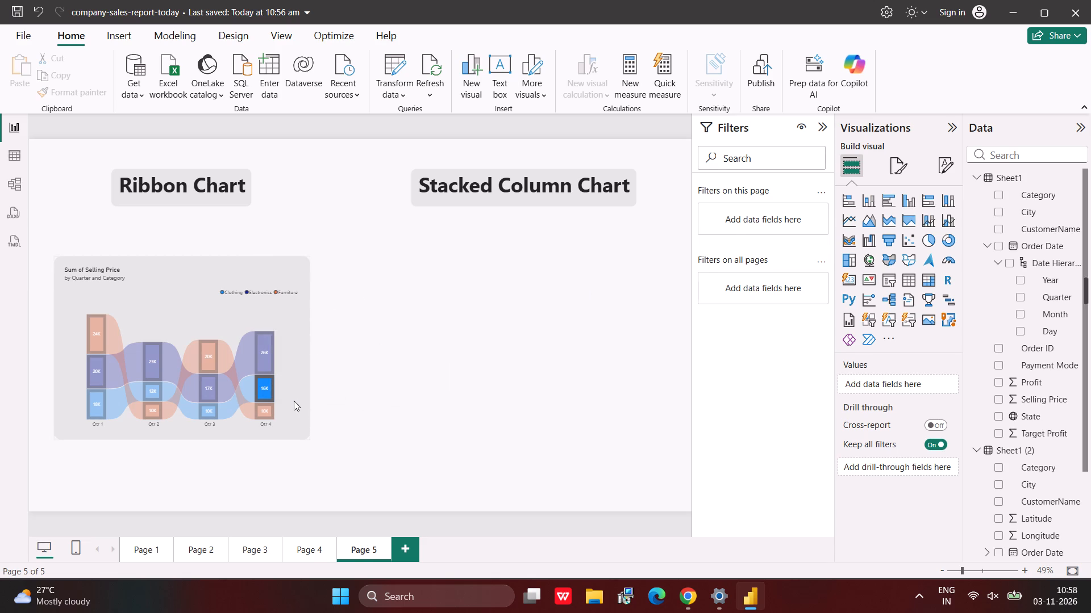
pyautogui.click(346, 399)
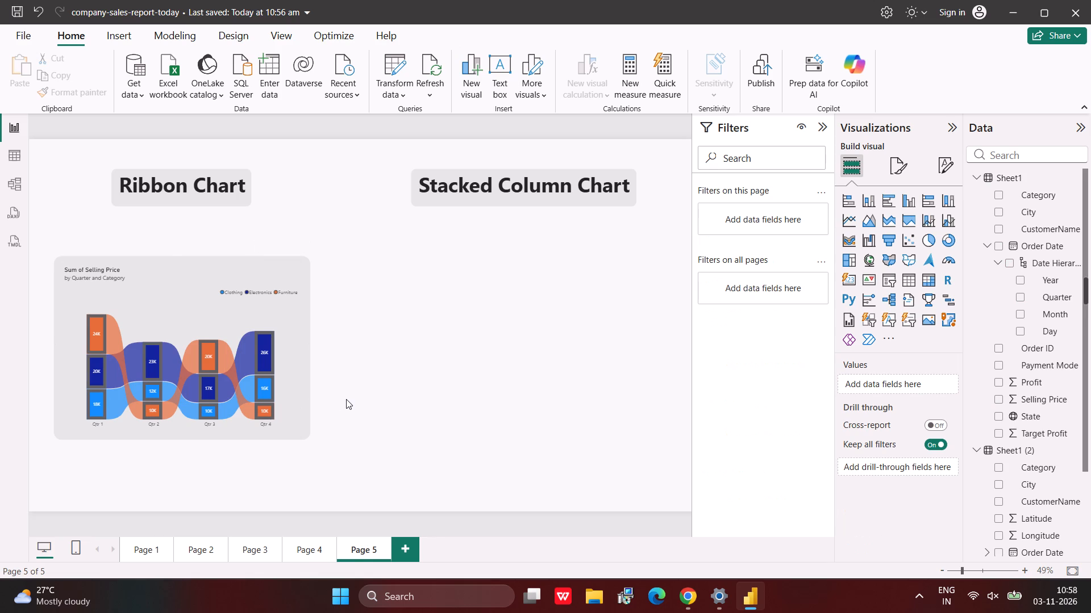
# Set the ribbon chart's visual border colour to black.
pyautogui.click(278, 417)
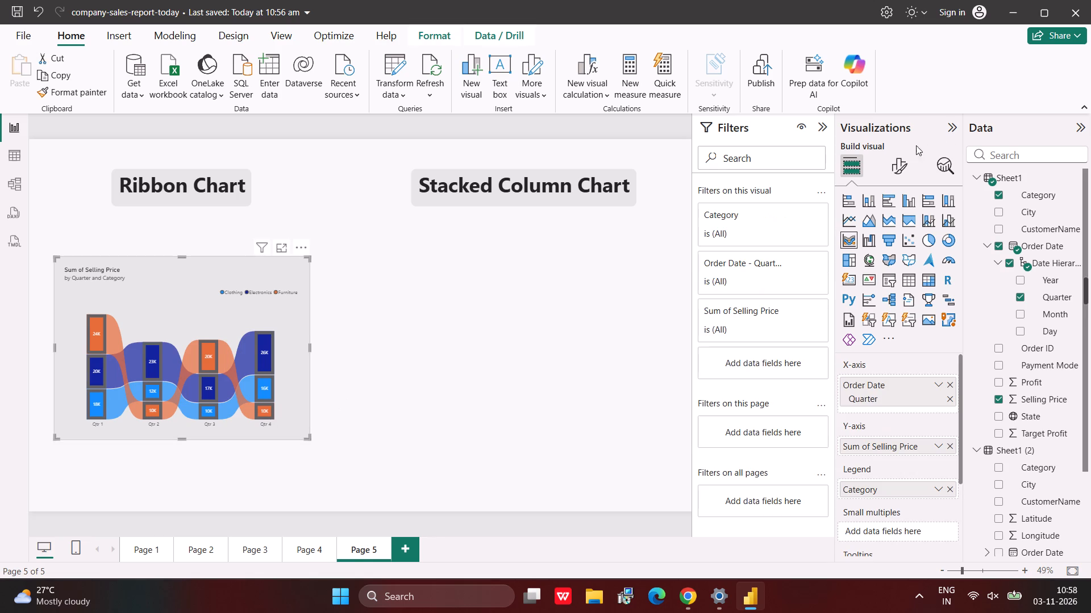
pyautogui.click(905, 154)
pyautogui.click(906, 169)
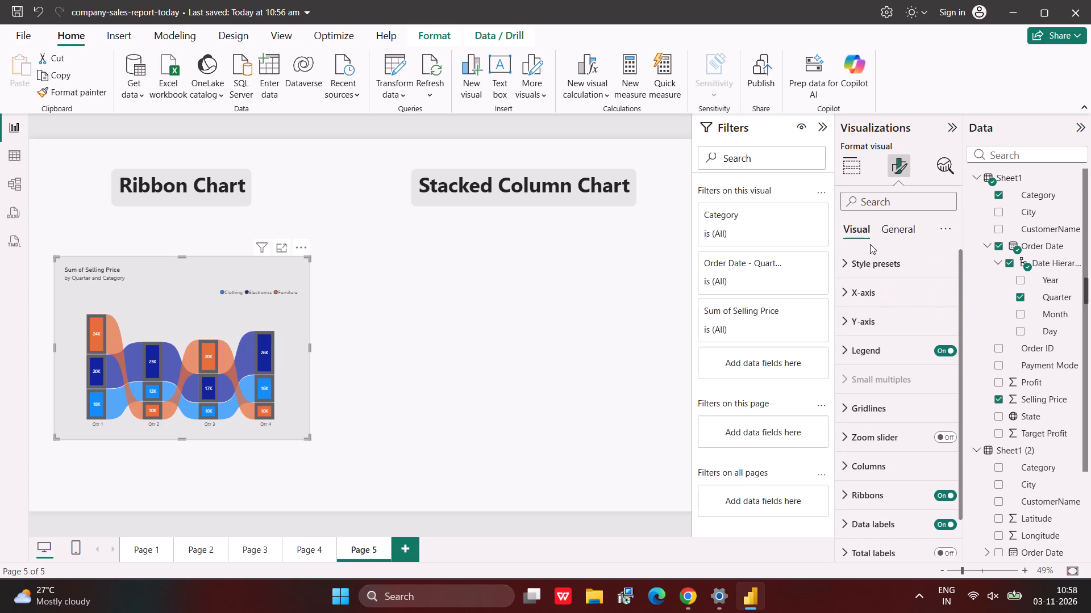
pyautogui.click(894, 232)
pyautogui.click(892, 330)
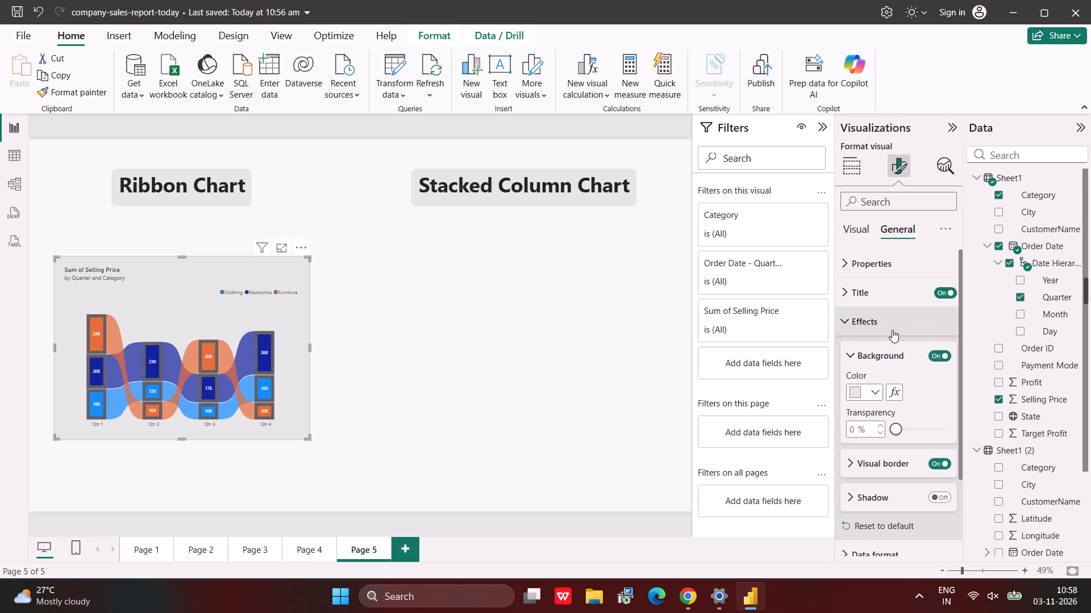
pyautogui.scroll(-2, 897, 367)
pyautogui.click(896, 391)
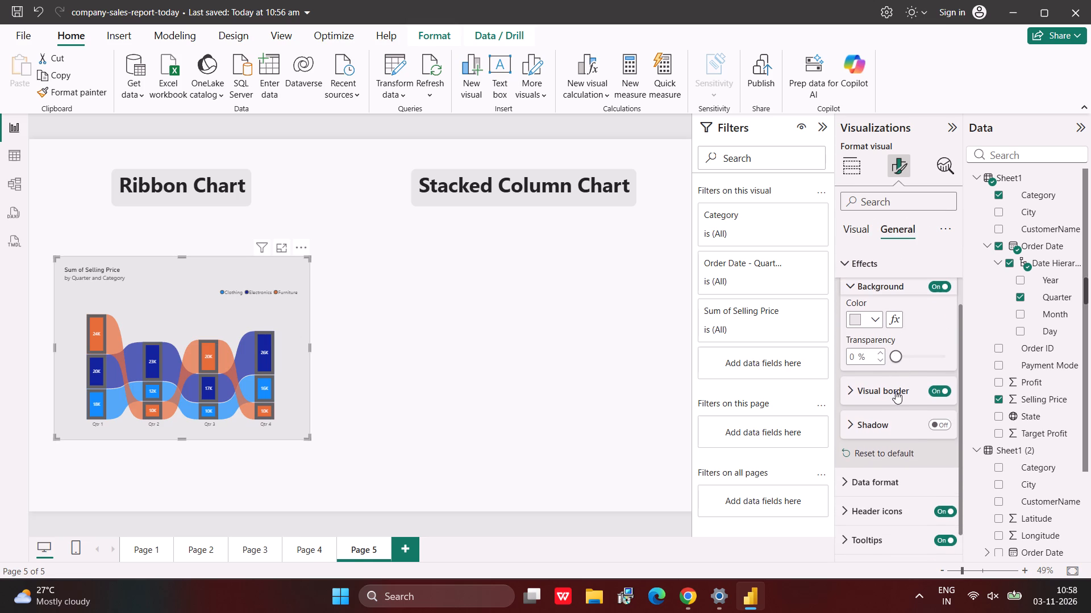
pyautogui.scroll(-1, 896, 391)
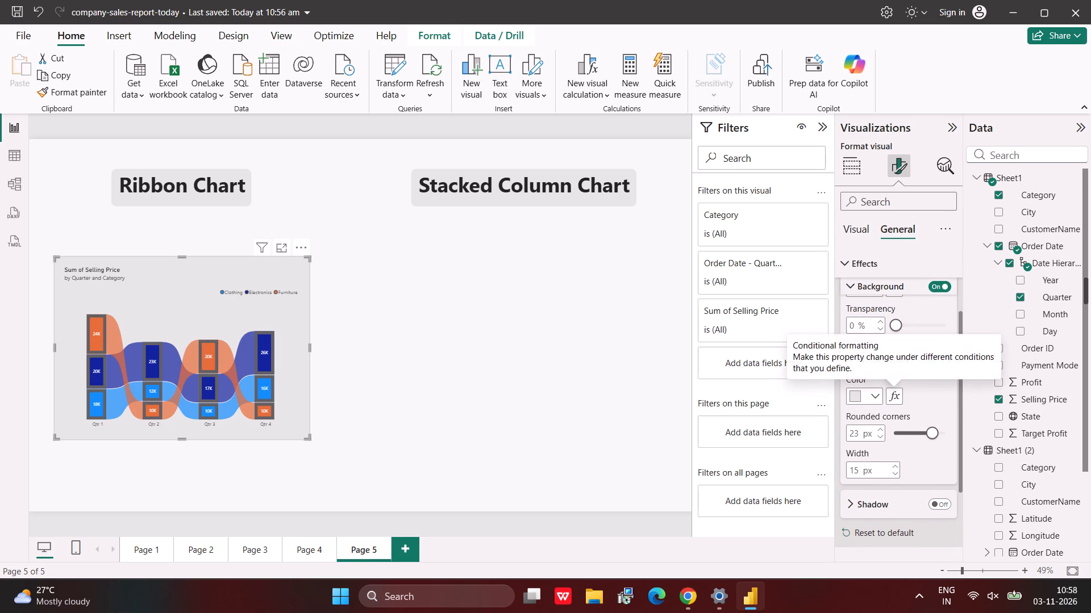
pyautogui.click(875, 398)
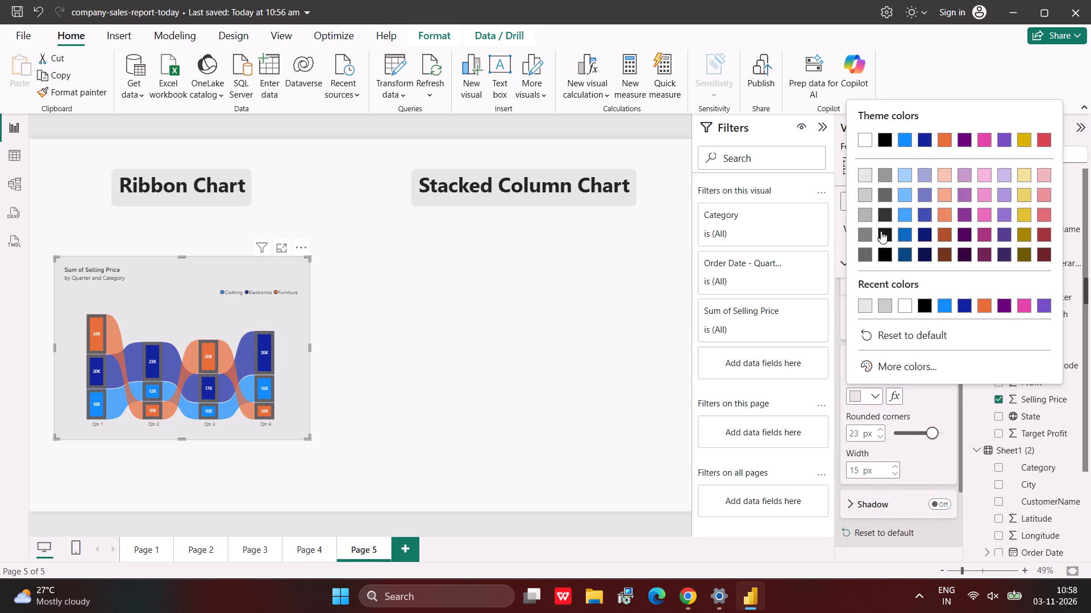
pyautogui.click(888, 145)
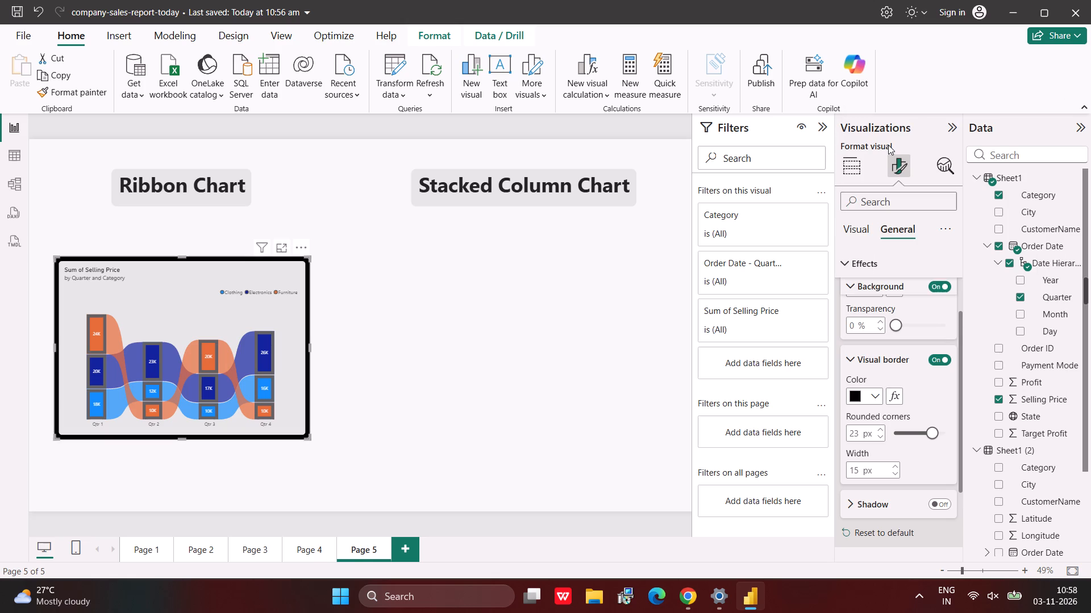
# Set the ribbon chart's visual border to 18 px rounded corners and a 13 px width, after trying 12 px corners and a 20 px width.
pyautogui.click(915, 433)
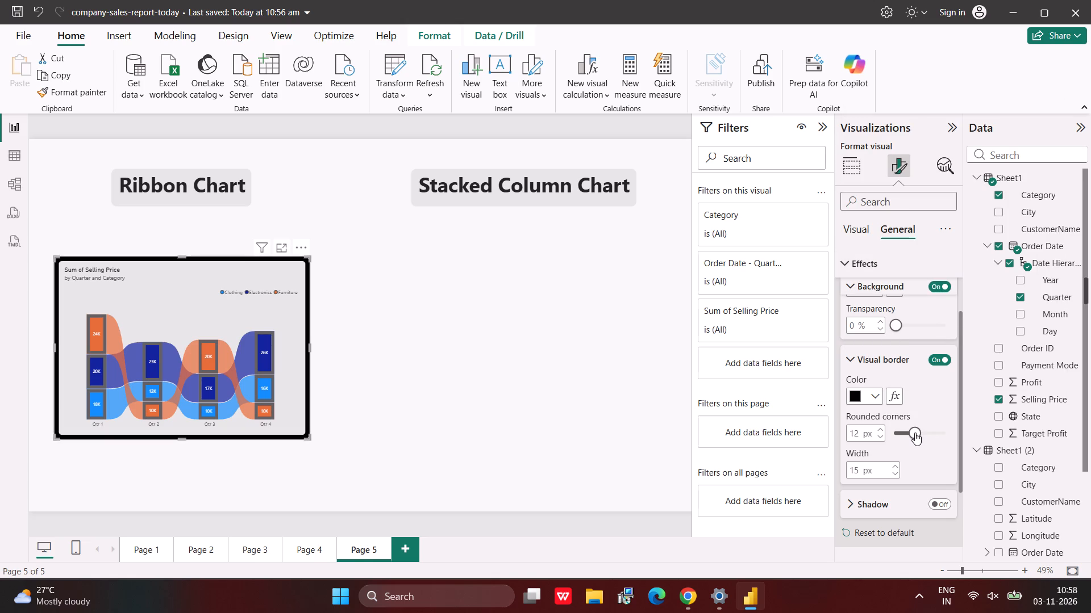
pyautogui.click(925, 436)
pyautogui.tripleClick(893, 464)
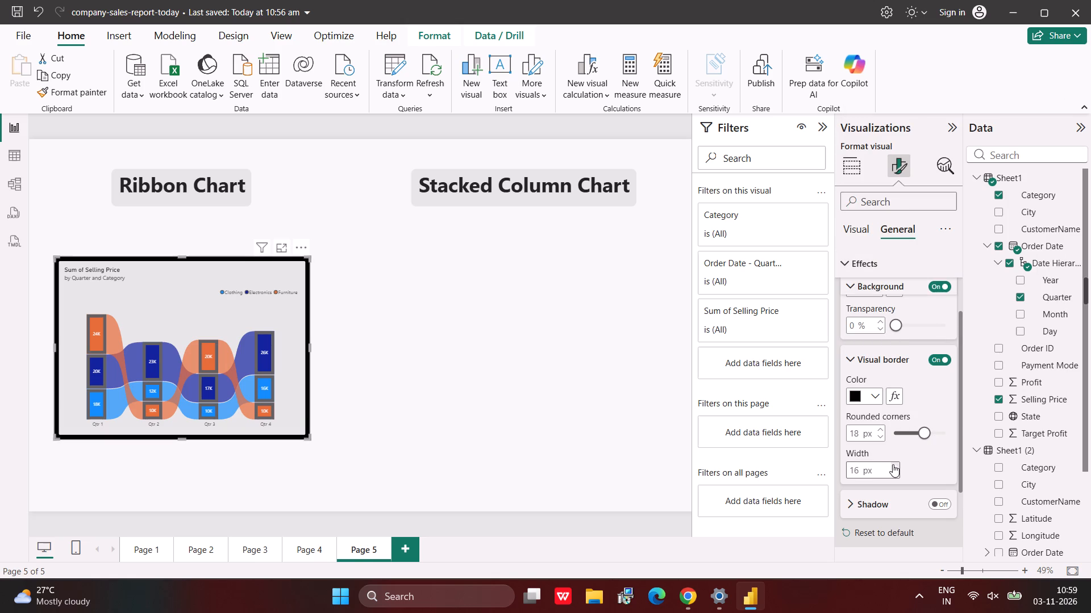
pyautogui.doubleClick(893, 464)
pyautogui.tripleClick(896, 475)
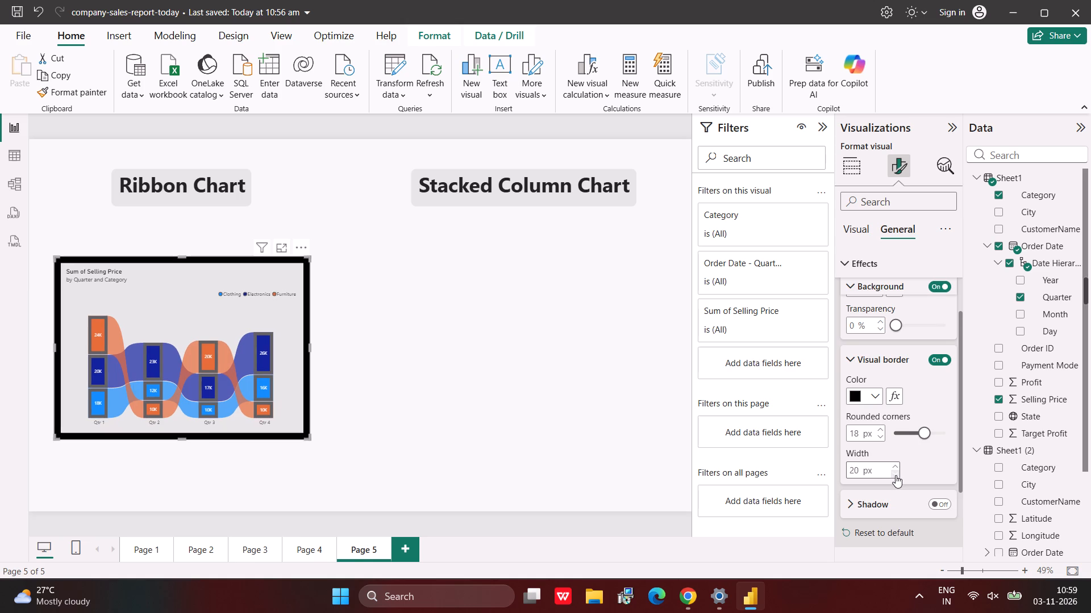
pyautogui.tripleClick(896, 475)
pyautogui.click(896, 475)
pyautogui.doubleClick(896, 475)
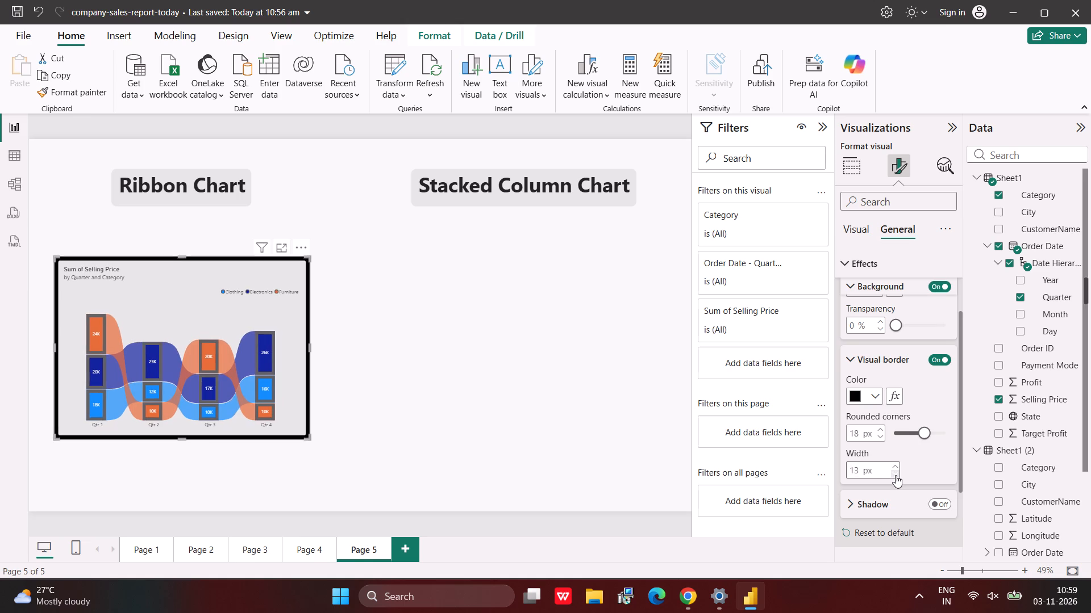
# Reduce the ribbon chart's visual border width to 10 px and deselect the chart.
pyautogui.click(896, 475)
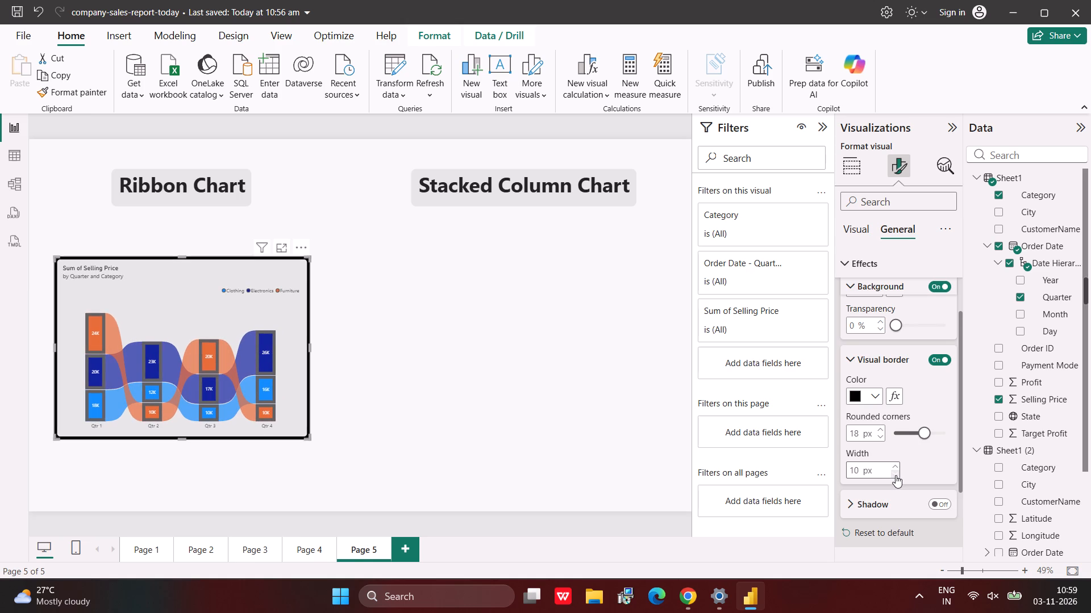
pyautogui.click(510, 366)
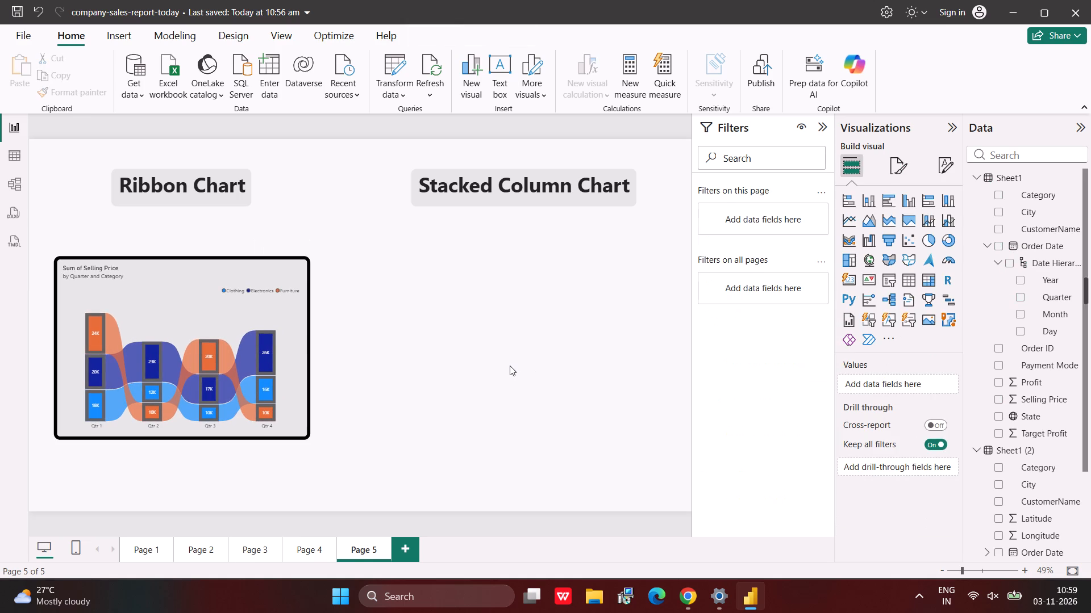
pyautogui.click(524, 309)
# Make the borders of the ribbon chart's columns match the column colour, keeping all series selected.
pyautogui.click(268, 306)
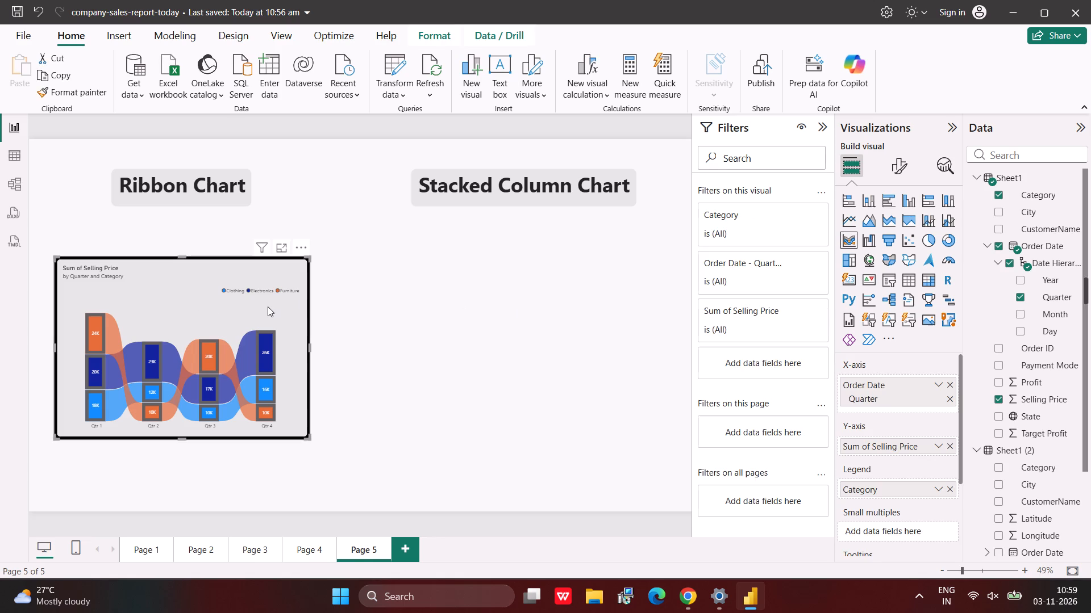
pyautogui.click(894, 170)
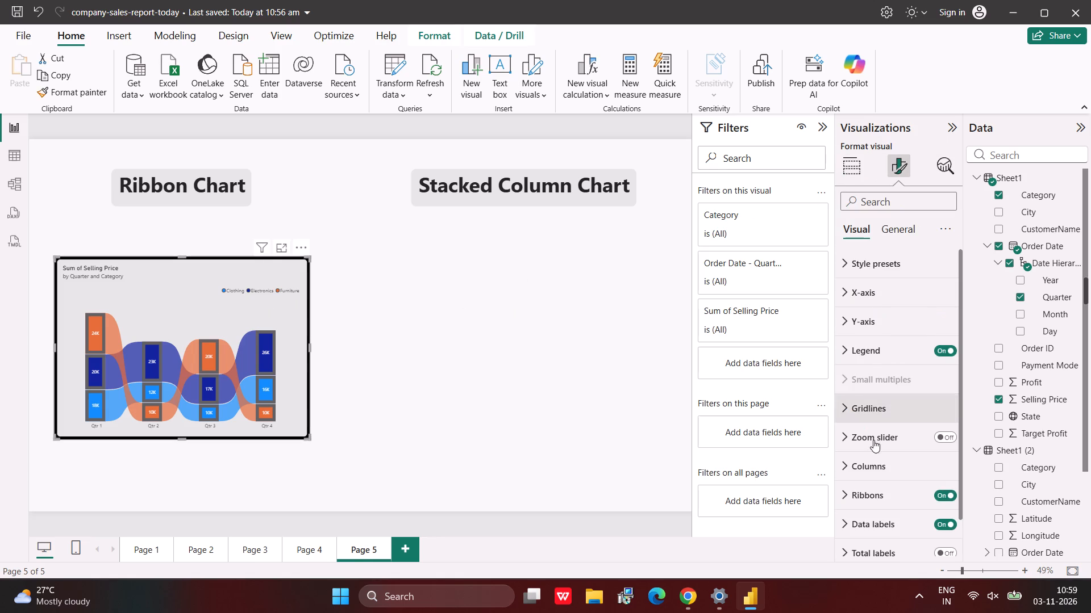
pyautogui.click(876, 458)
pyautogui.scroll(-6, 876, 458)
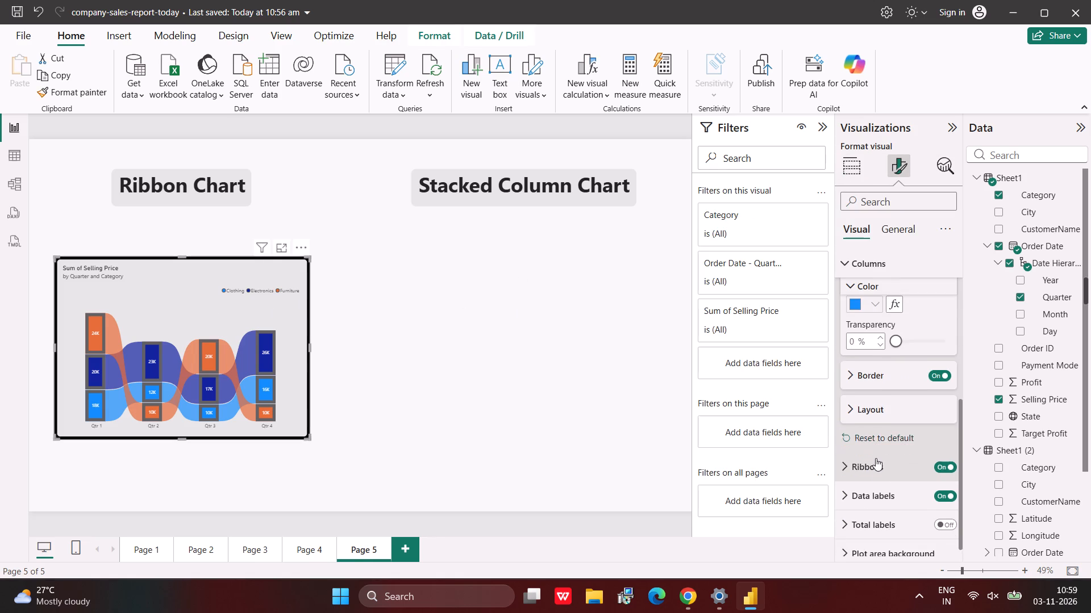
pyautogui.click(880, 452)
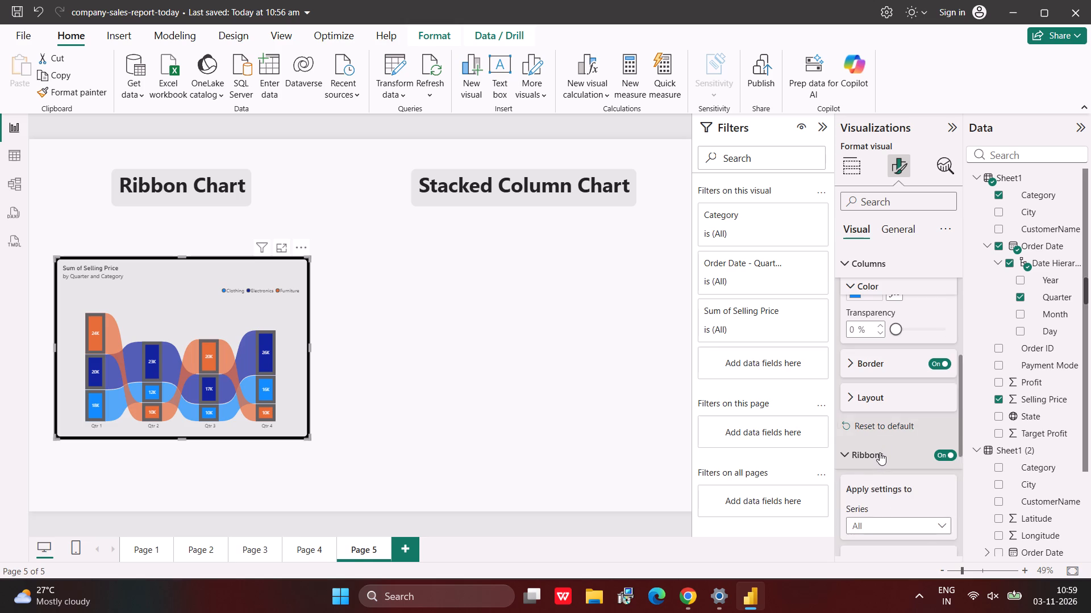
pyautogui.scroll(-6, 880, 452)
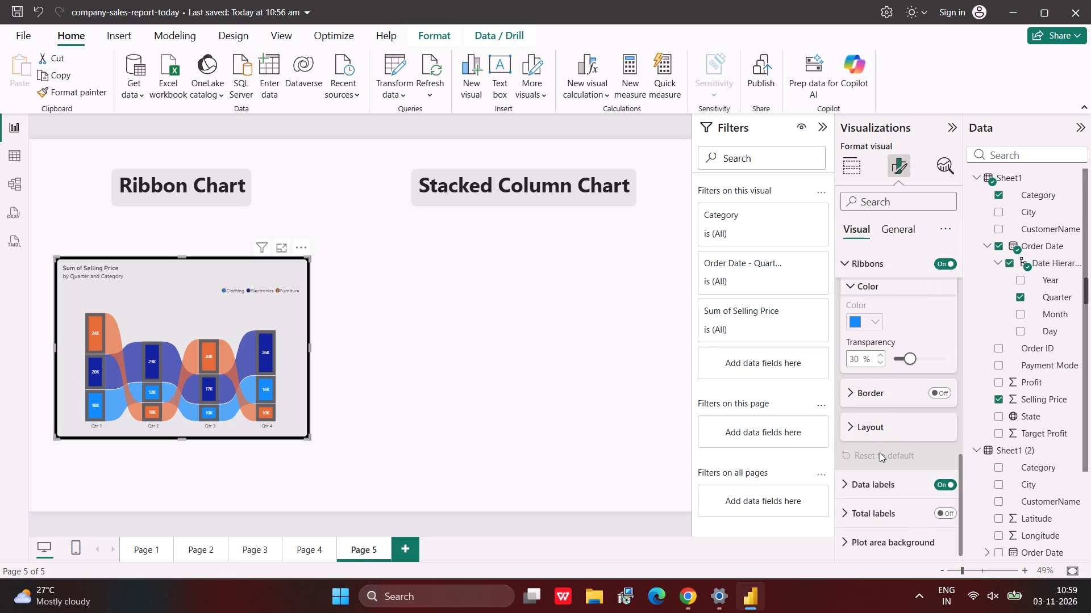
pyautogui.scroll(6, 880, 452)
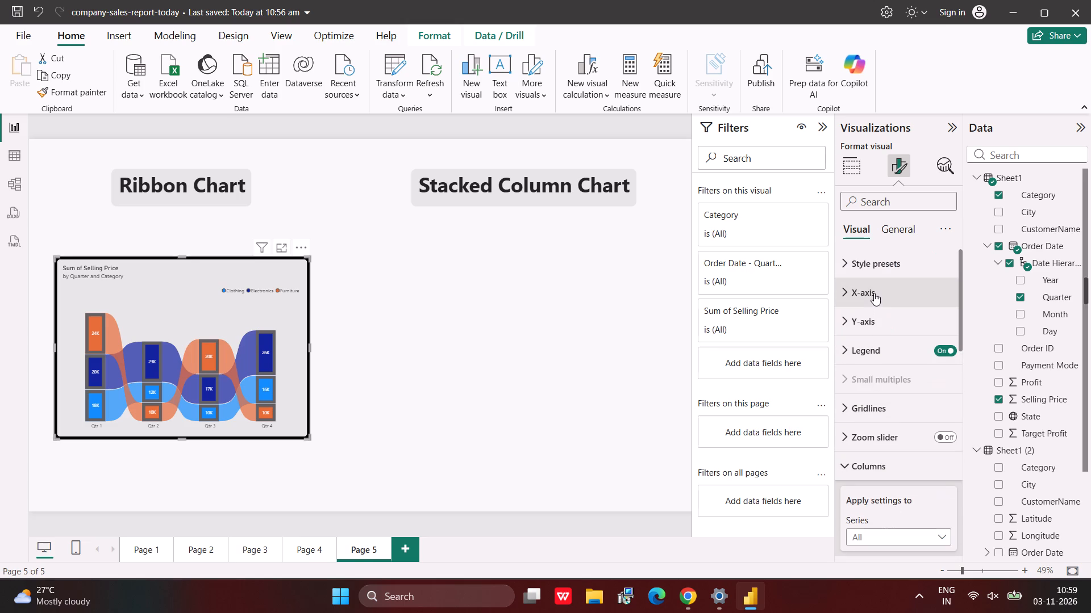
pyautogui.scroll(-2, 874, 293)
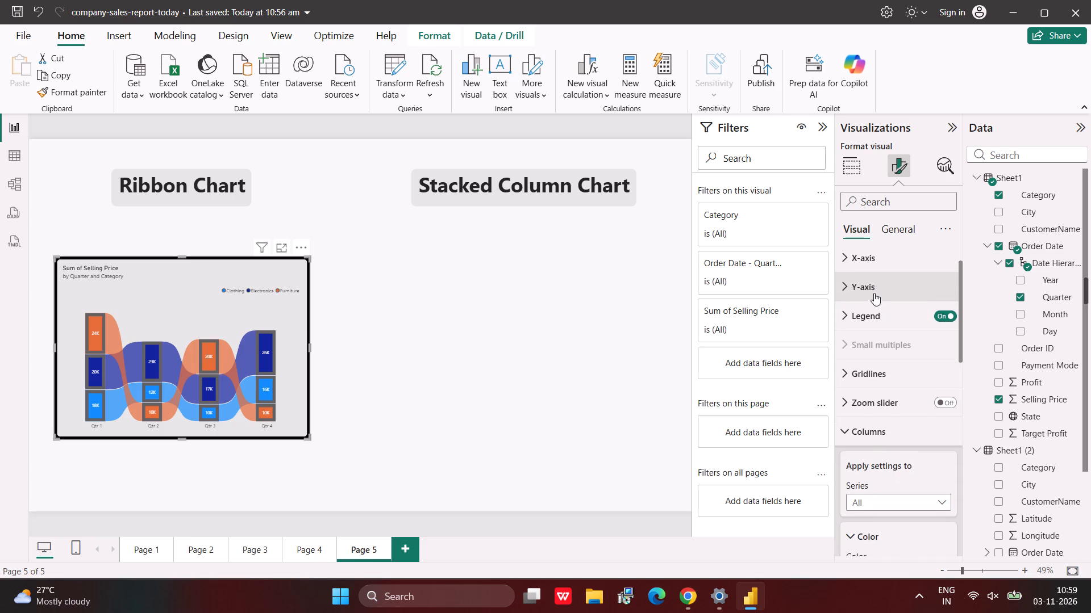
pyautogui.scroll(-2, 874, 293)
pyautogui.scroll(-2, 905, 455)
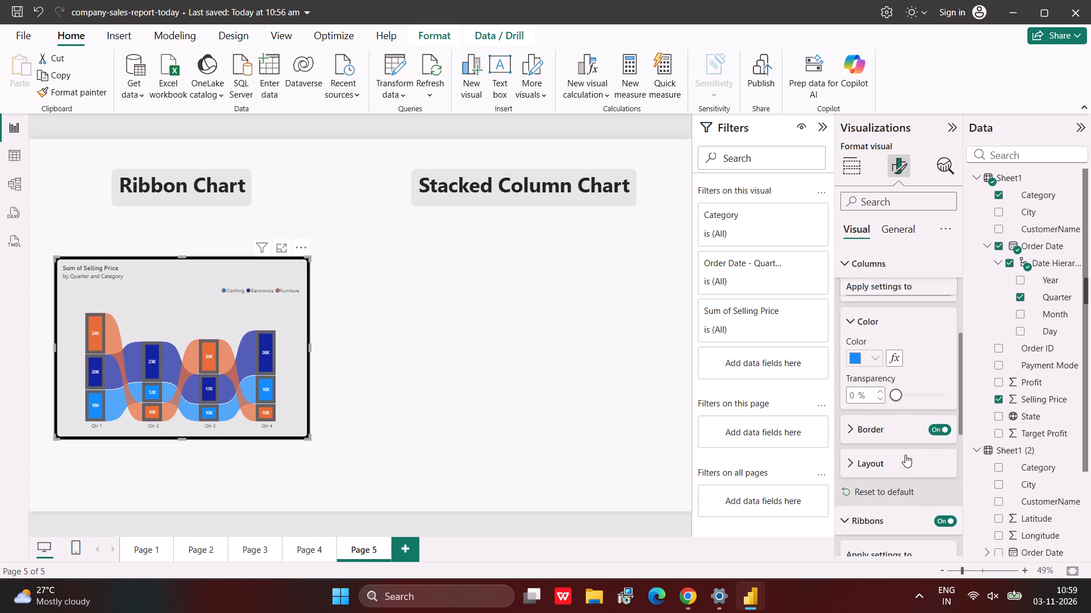
pyautogui.click(889, 432)
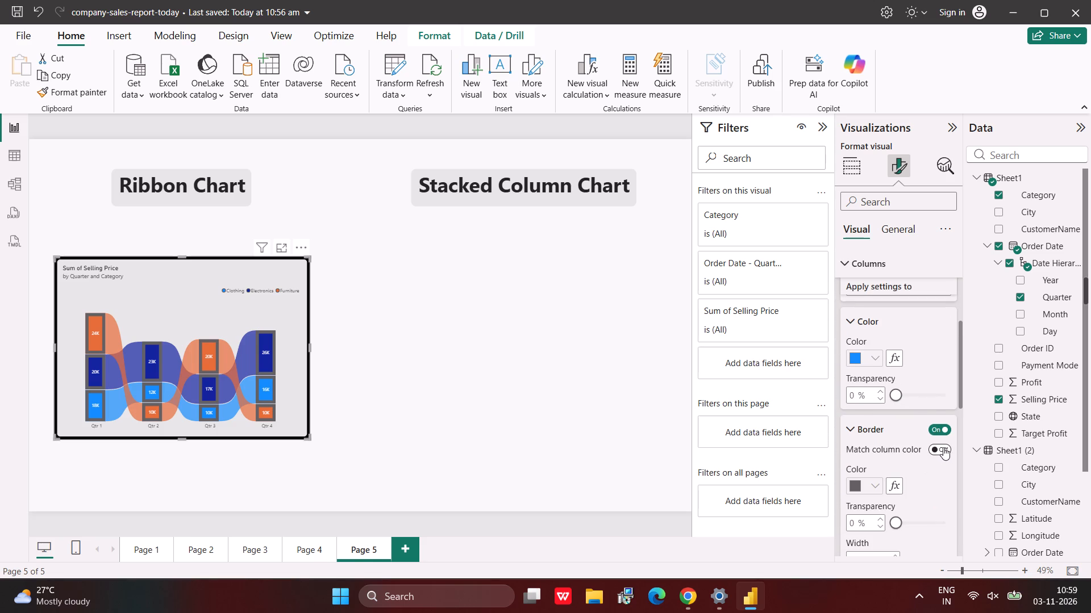
pyautogui.click(943, 447)
pyautogui.click(607, 407)
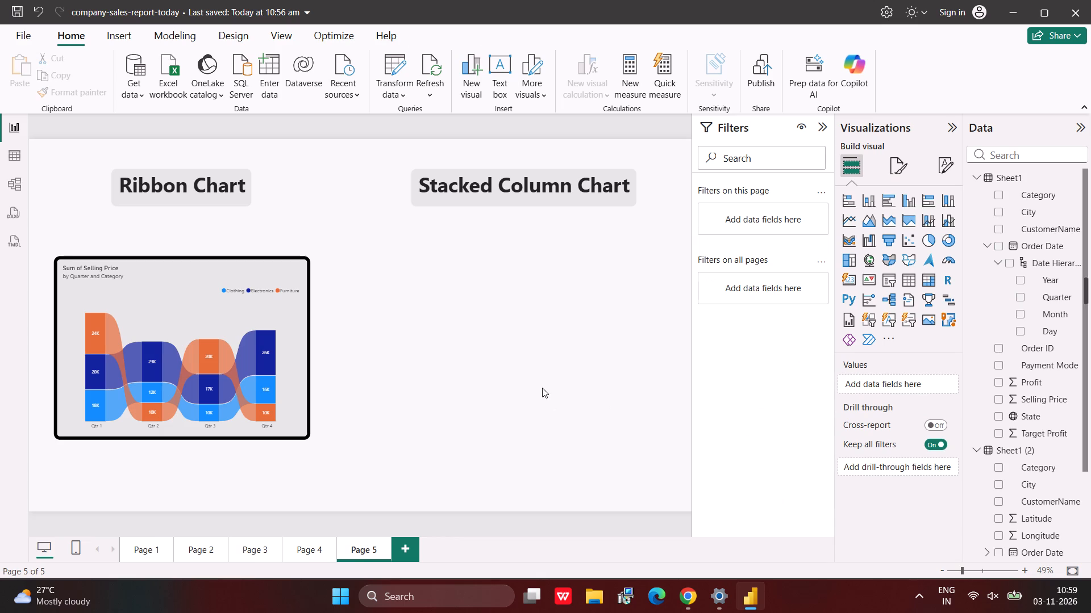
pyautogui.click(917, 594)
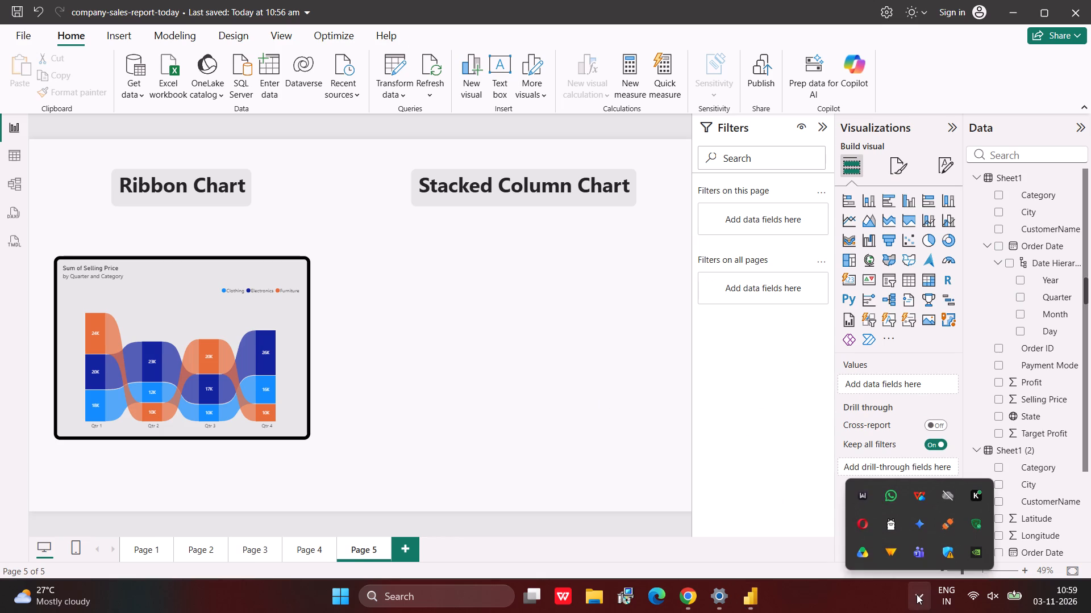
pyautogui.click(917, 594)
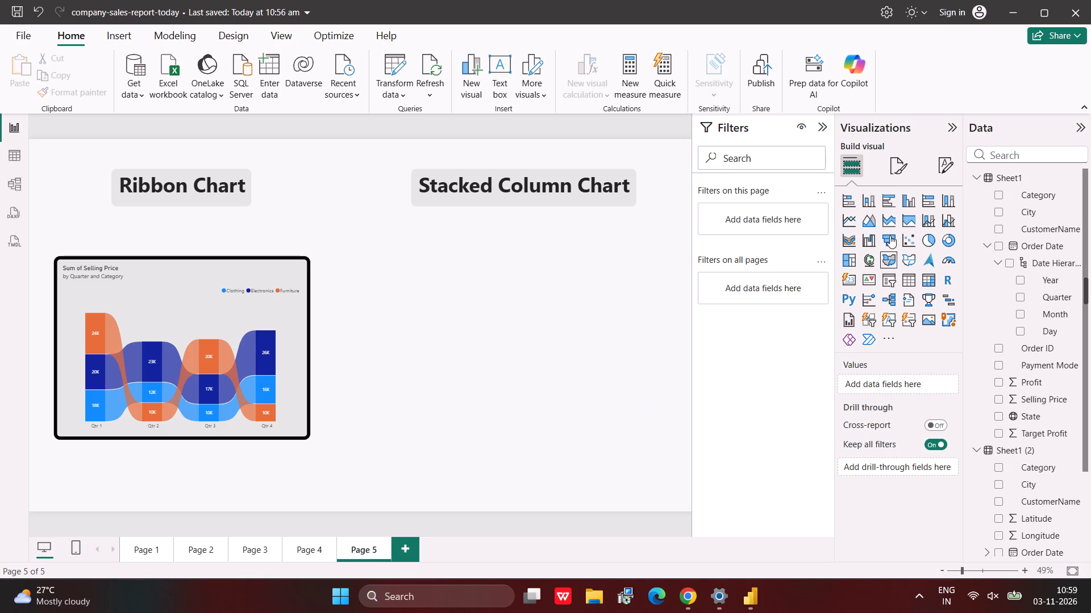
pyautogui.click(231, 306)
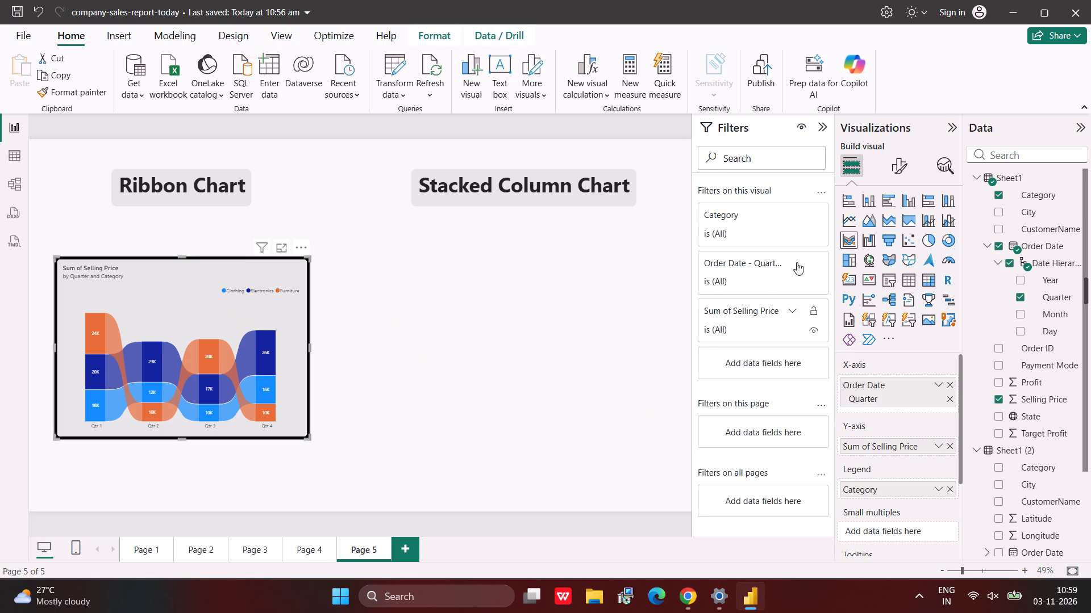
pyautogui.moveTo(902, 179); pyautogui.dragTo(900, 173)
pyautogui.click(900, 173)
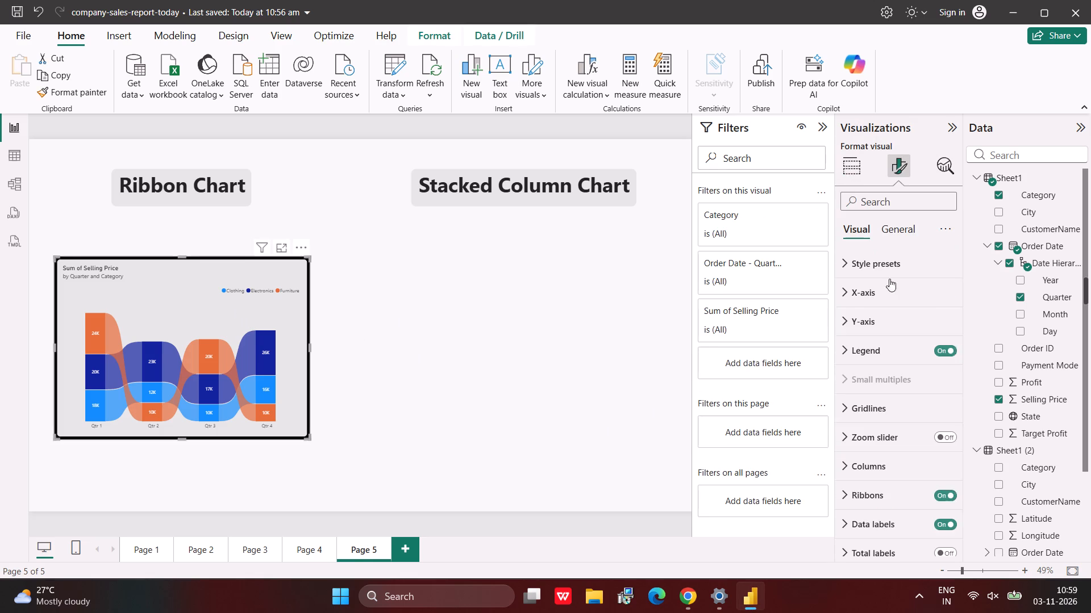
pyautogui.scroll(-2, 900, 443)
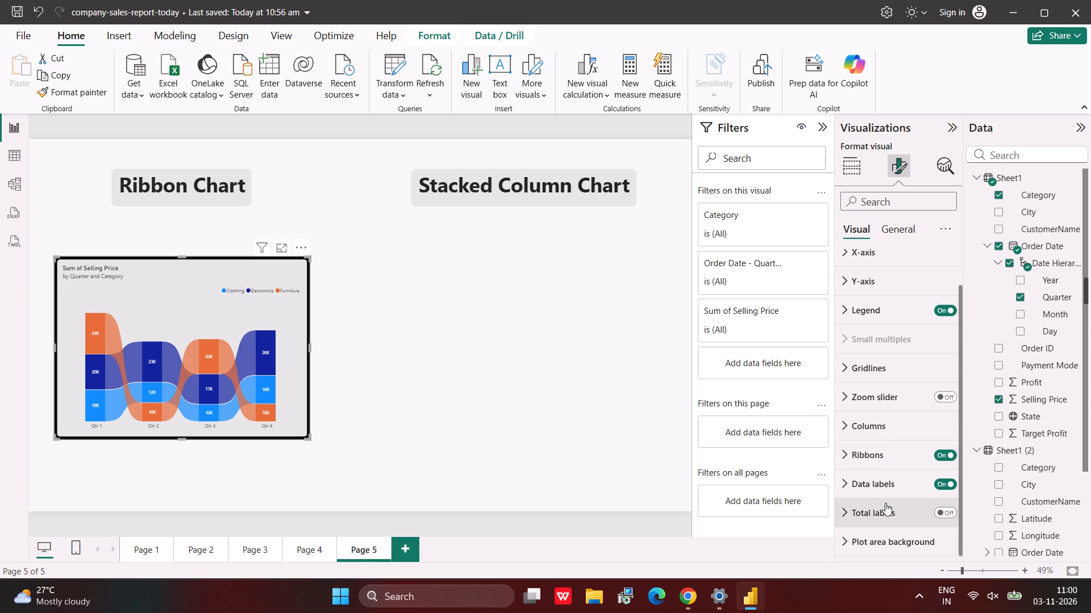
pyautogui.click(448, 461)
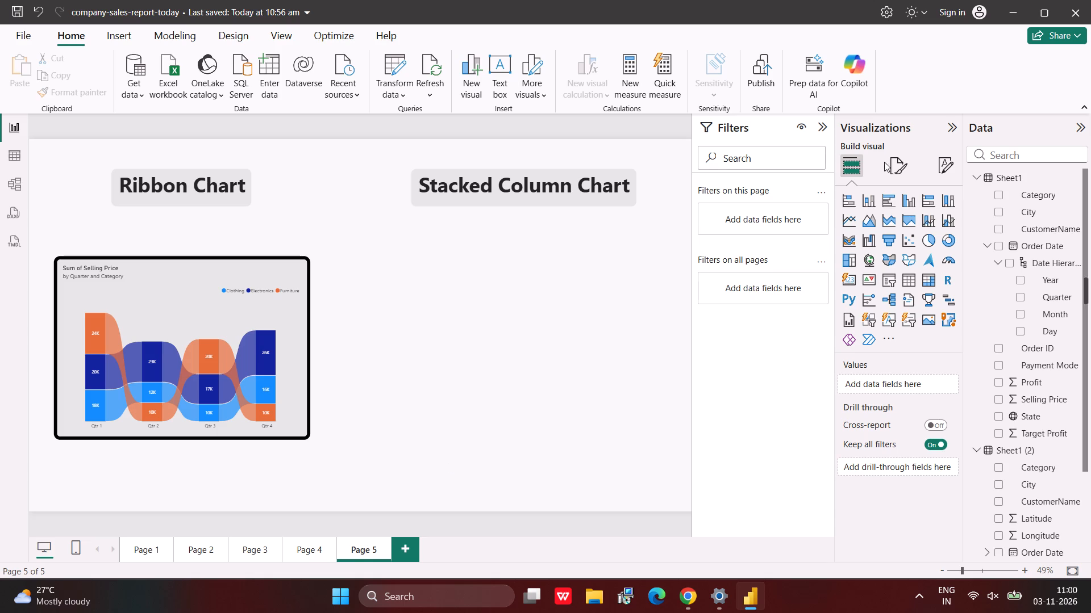
# Review the ribbon chart's general formatting options, covering its properties, tooltips, data format and header icons.
pyautogui.click(285, 316)
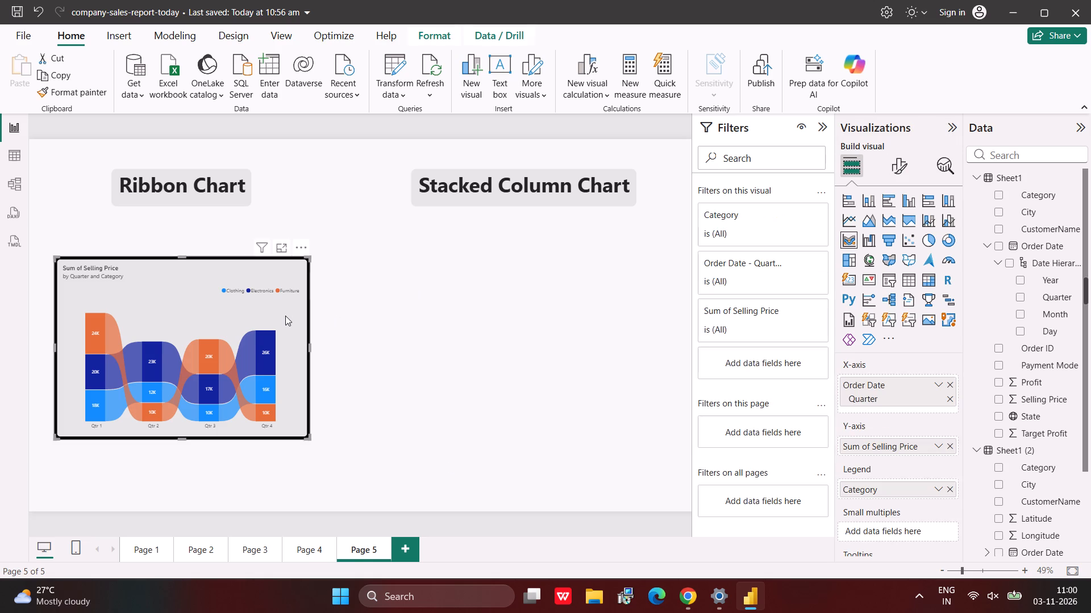
pyautogui.click(899, 177)
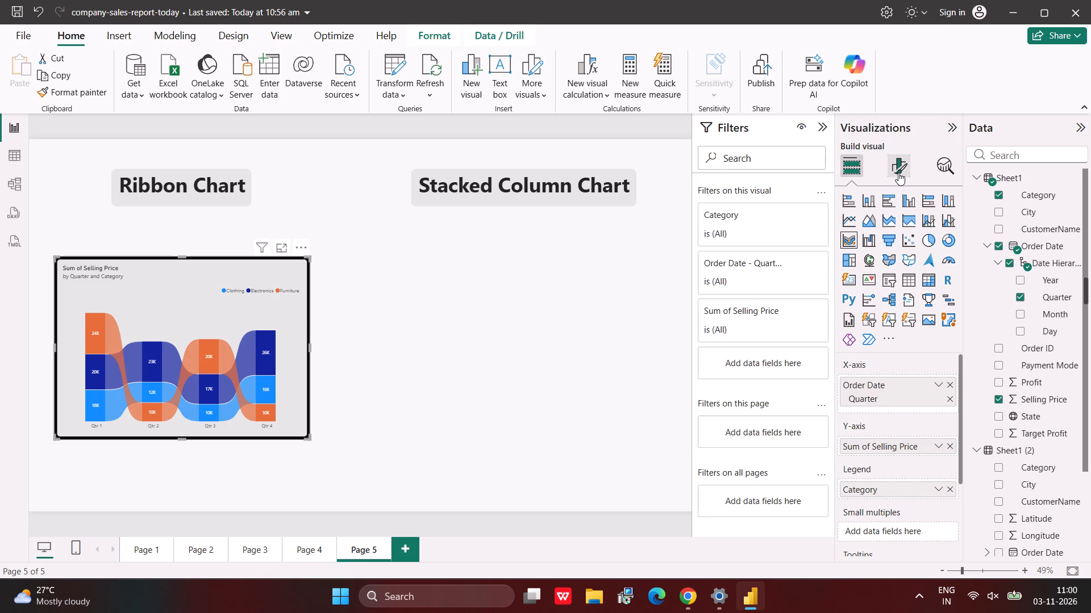
pyautogui.click(898, 173)
pyautogui.click(900, 230)
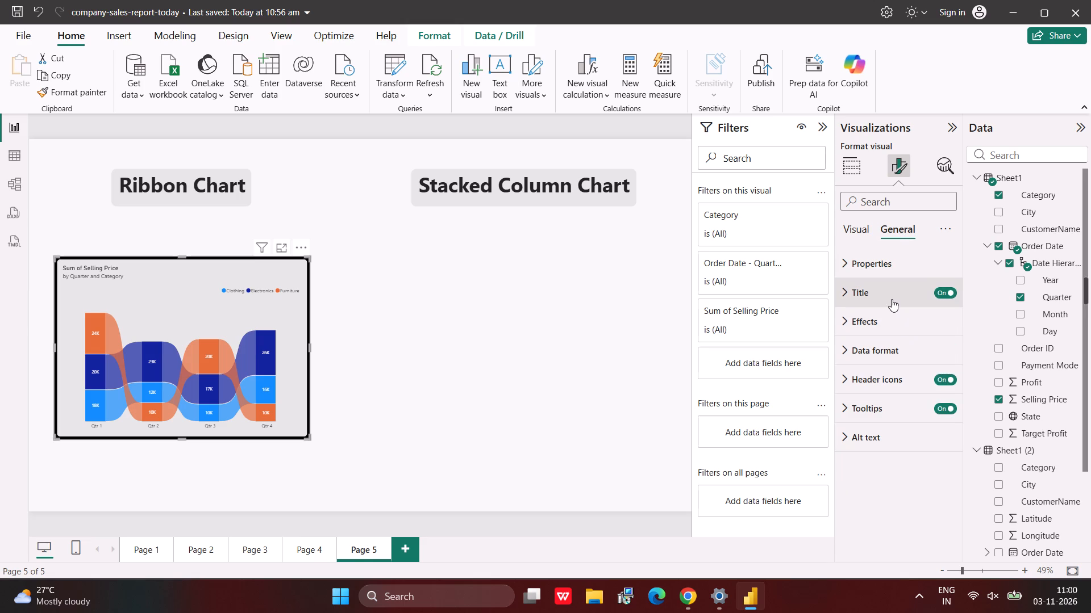
pyautogui.click(879, 275)
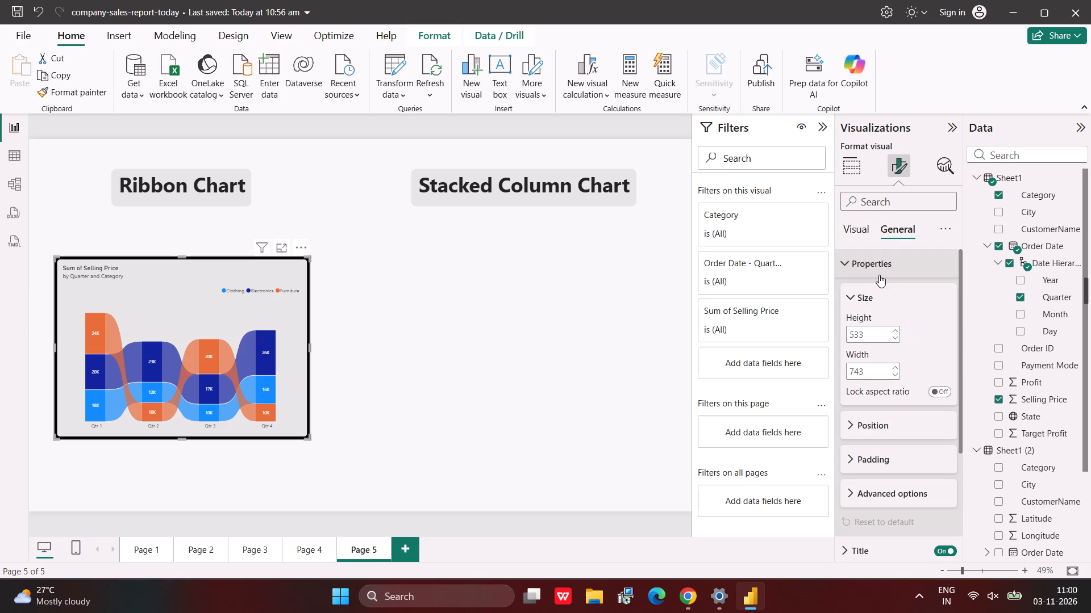
pyautogui.click(879, 275)
pyautogui.click(907, 414)
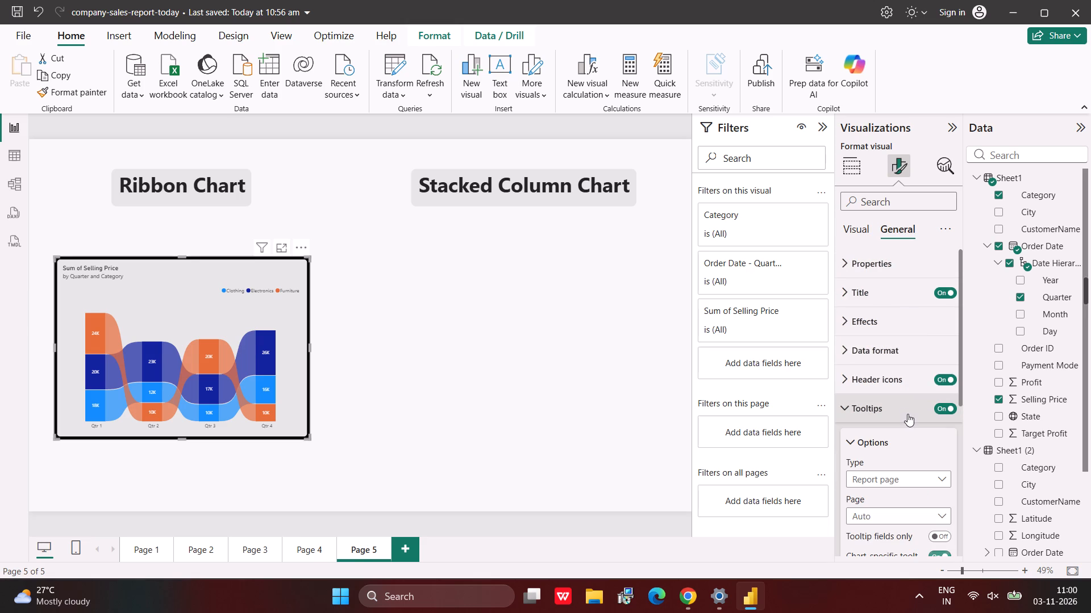
pyautogui.click(898, 387)
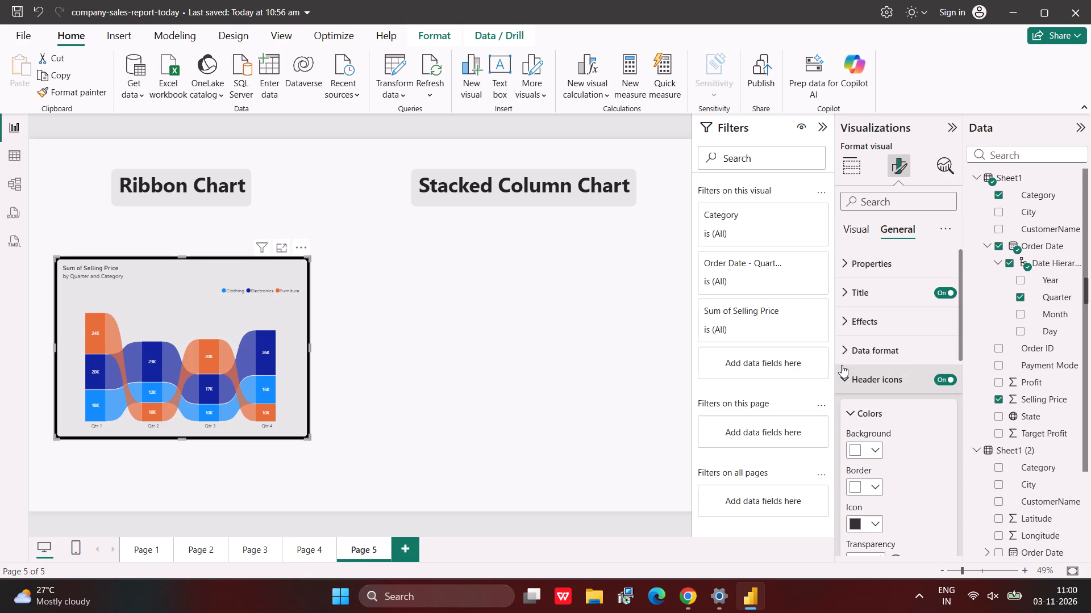
pyautogui.click(840, 354)
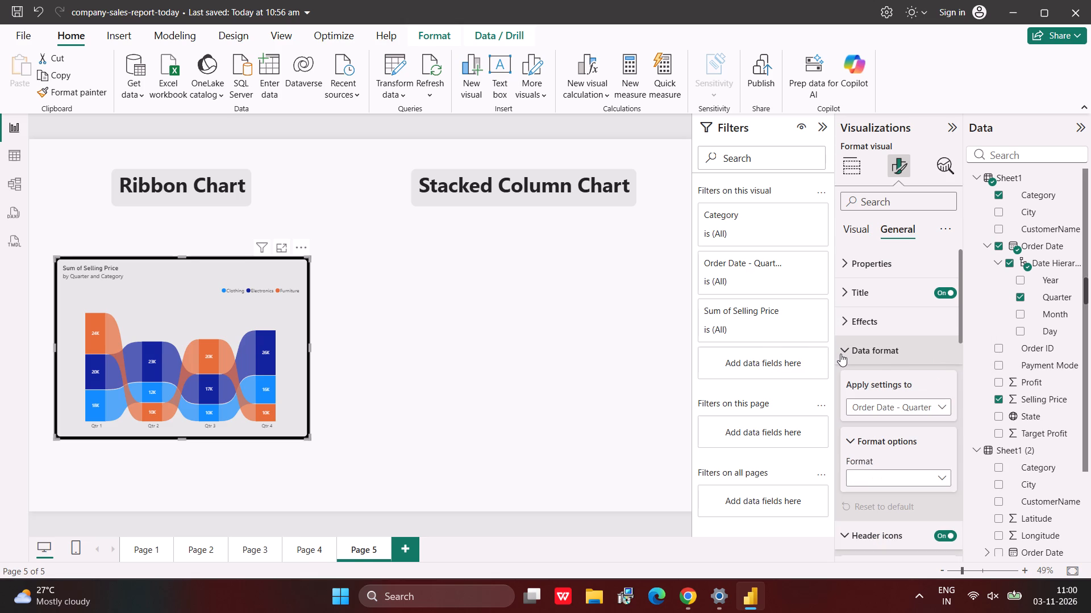
pyautogui.scroll(-2, 859, 431)
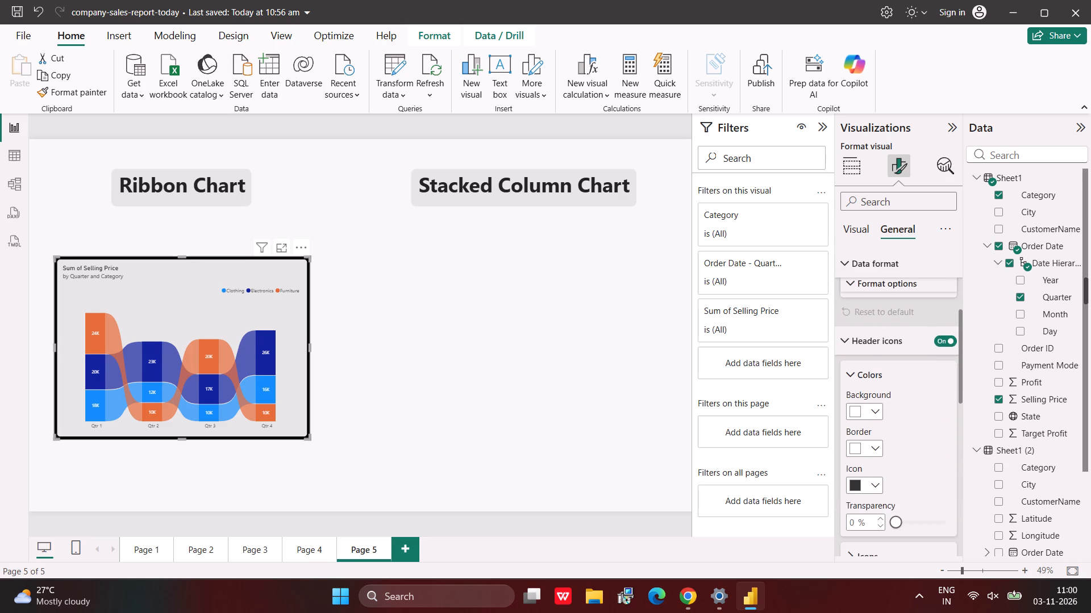
pyautogui.scroll(-2, 859, 431)
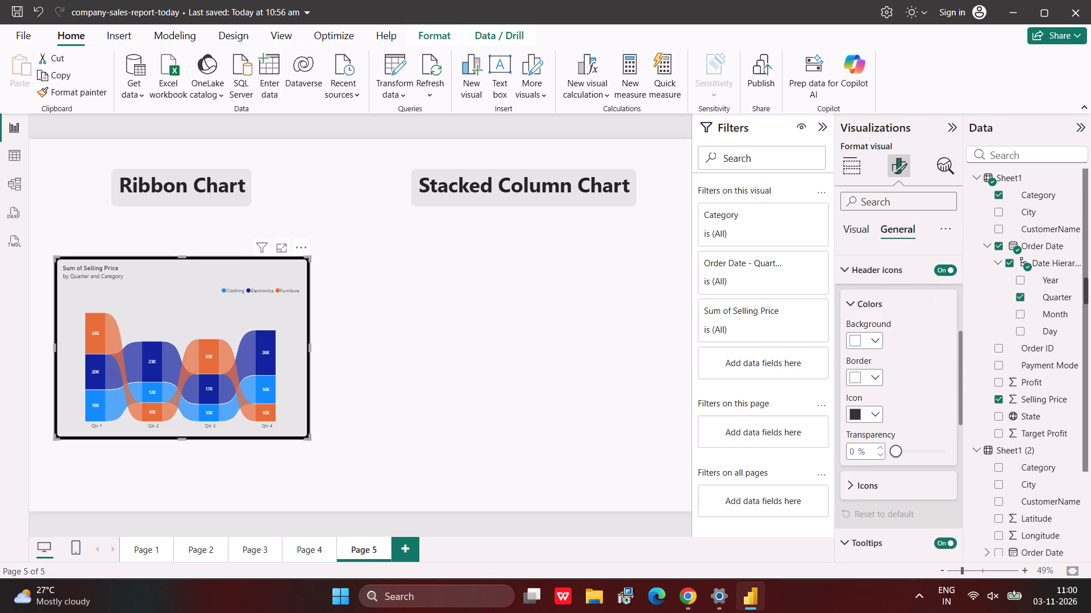
pyautogui.scroll(-1, 859, 431)
pyautogui.click(861, 442)
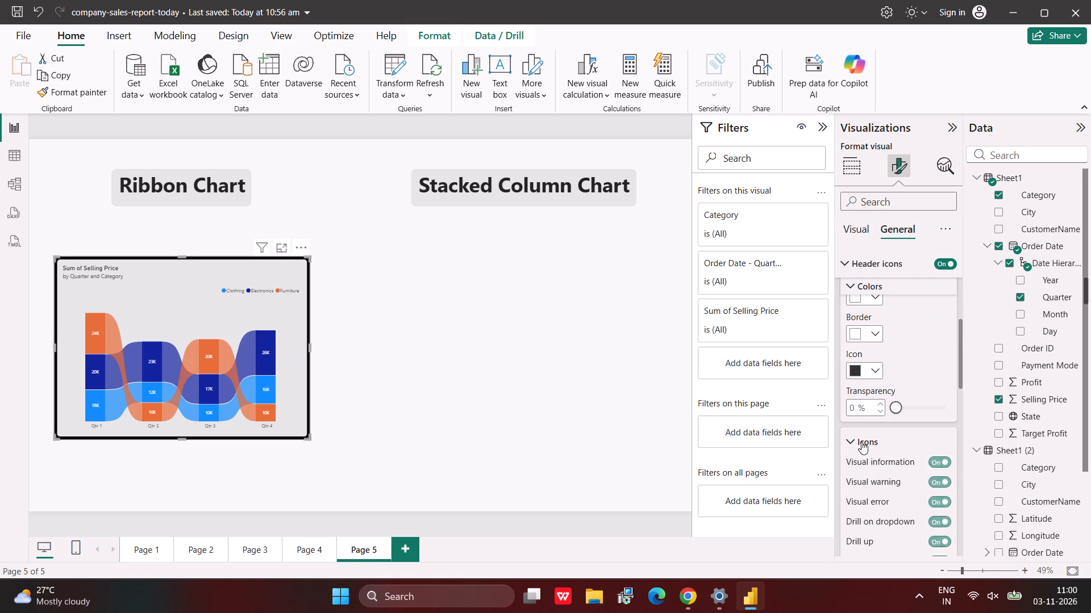
pyautogui.scroll(-4, 861, 442)
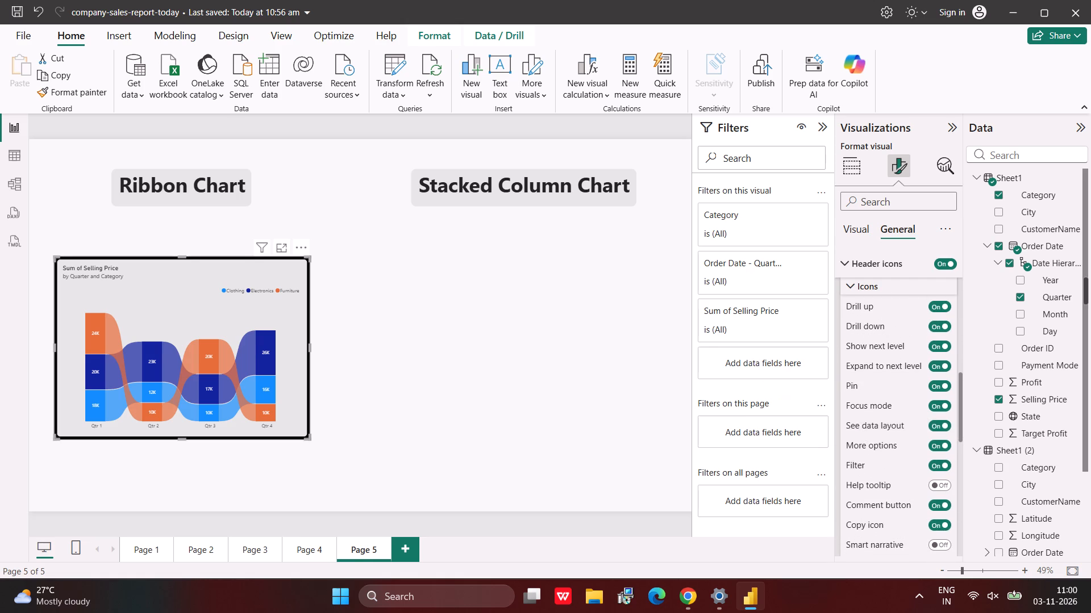
pyautogui.scroll(-2, 861, 442)
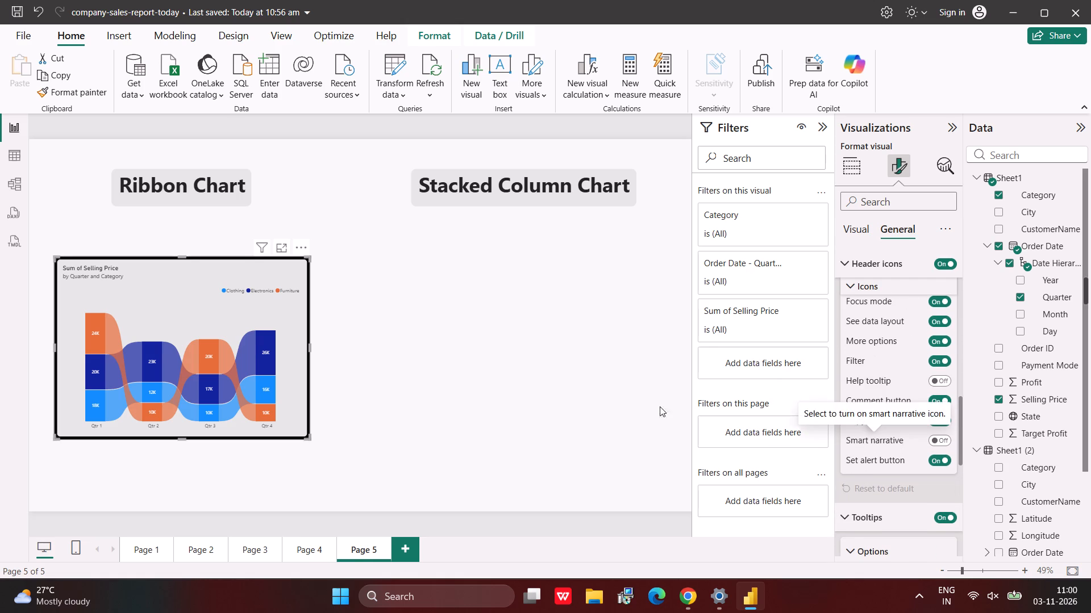
pyautogui.click(610, 393)
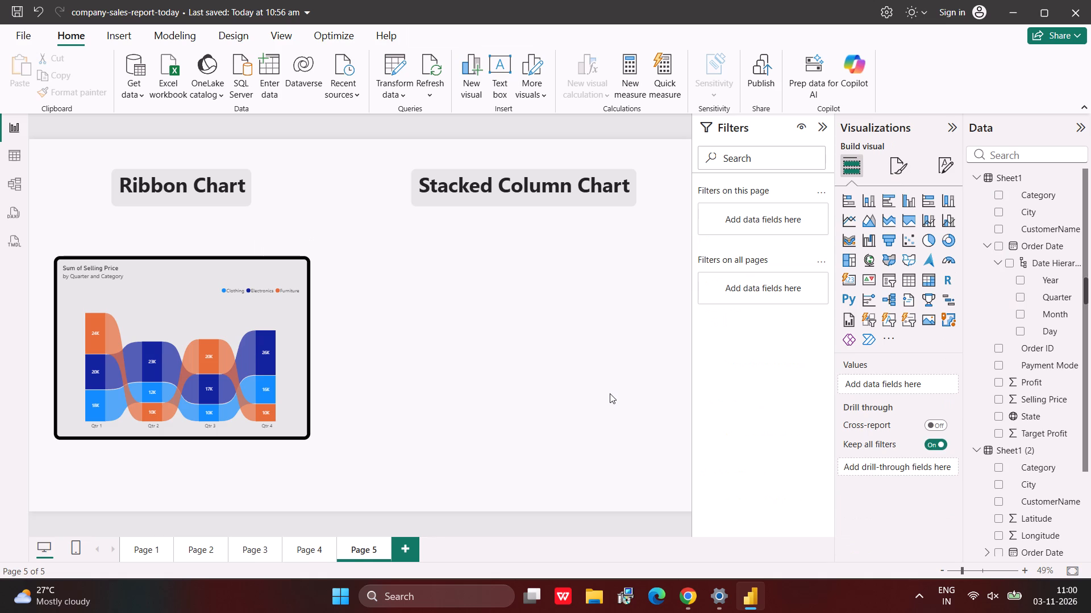
# Open the ribbon chart's style preset settings.
pyautogui.click(281, 388)
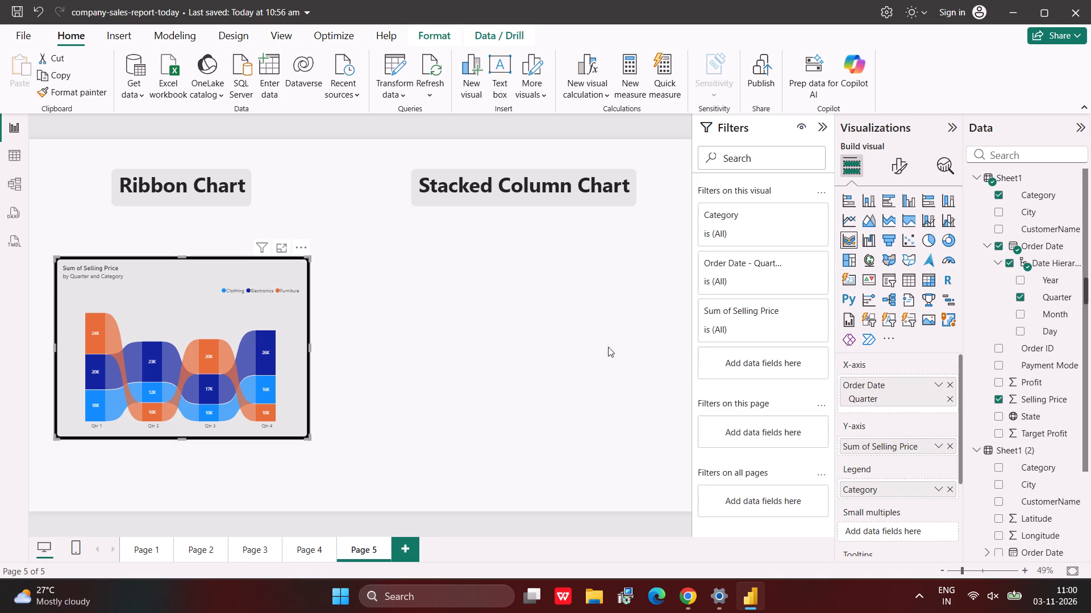
pyautogui.click(903, 170)
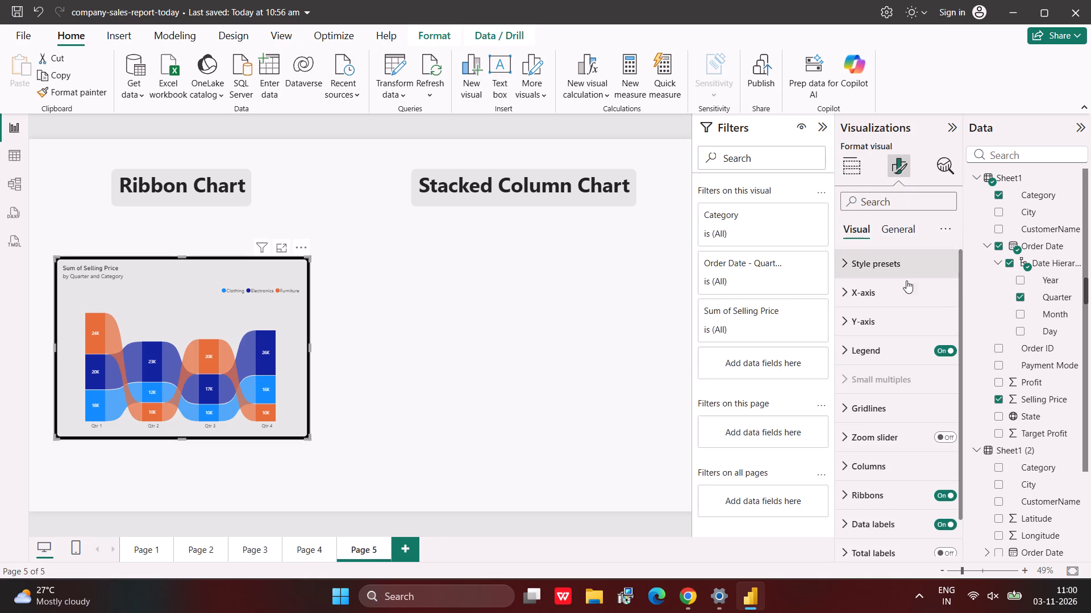
pyautogui.click(880, 271)
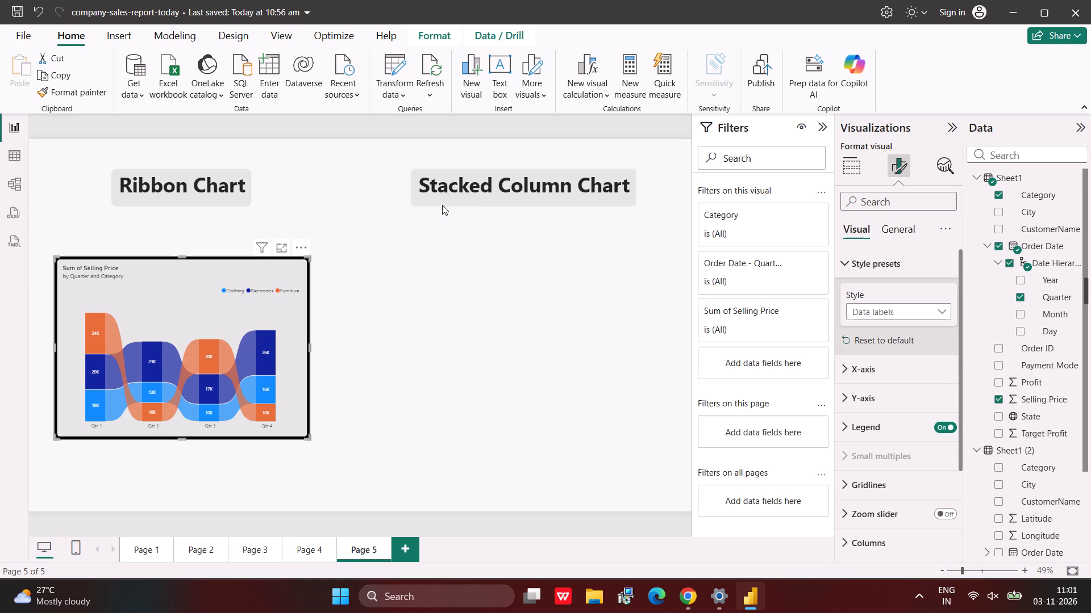
# Deselect the ribbon chart and save the report.
pyautogui.click(461, 258)
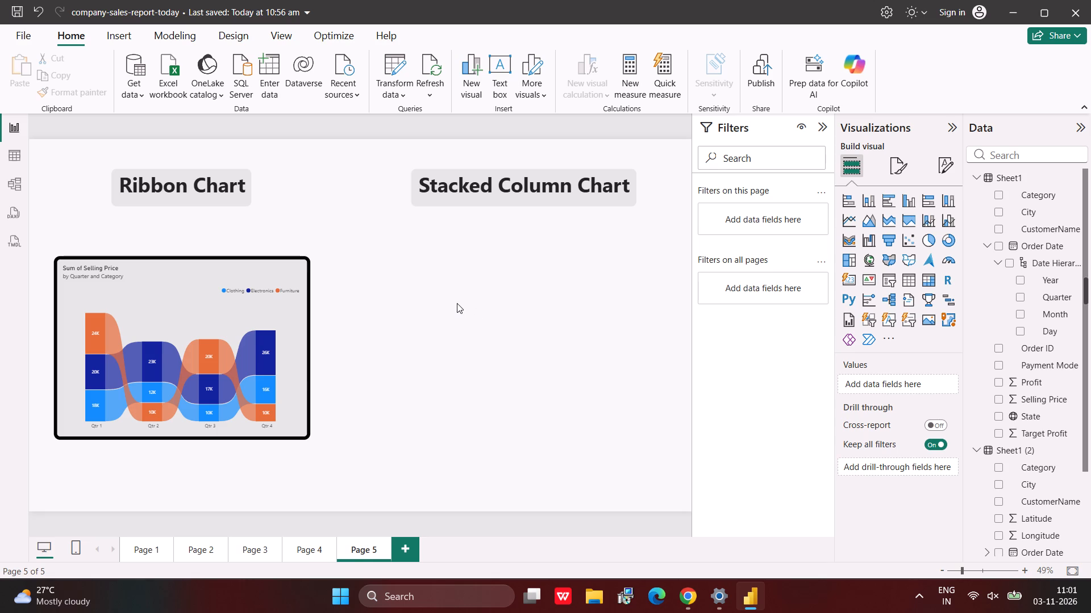
pyautogui.hotkey('ctrl', 's')
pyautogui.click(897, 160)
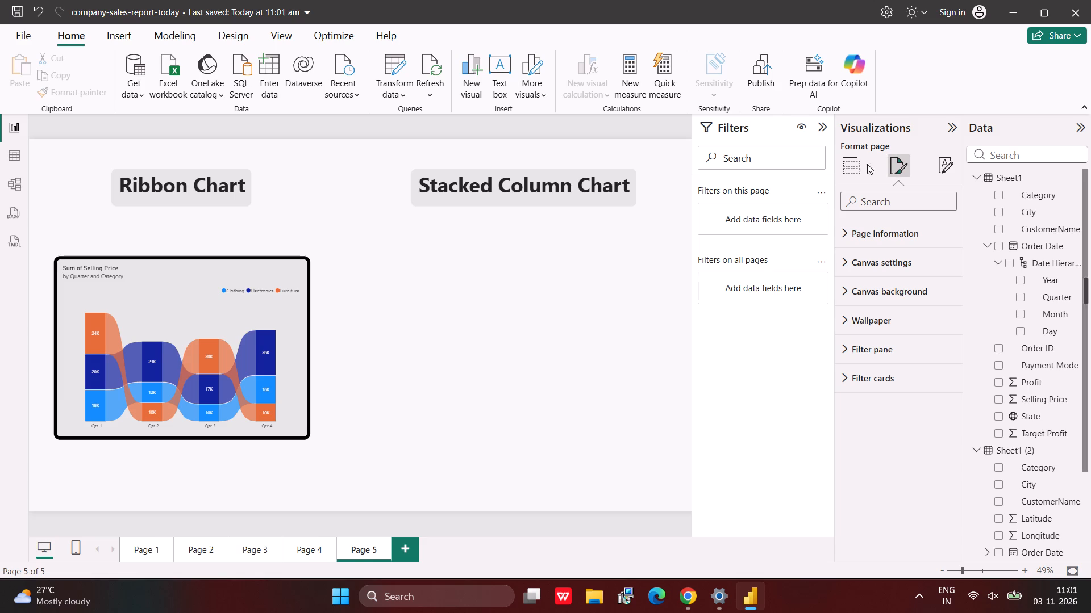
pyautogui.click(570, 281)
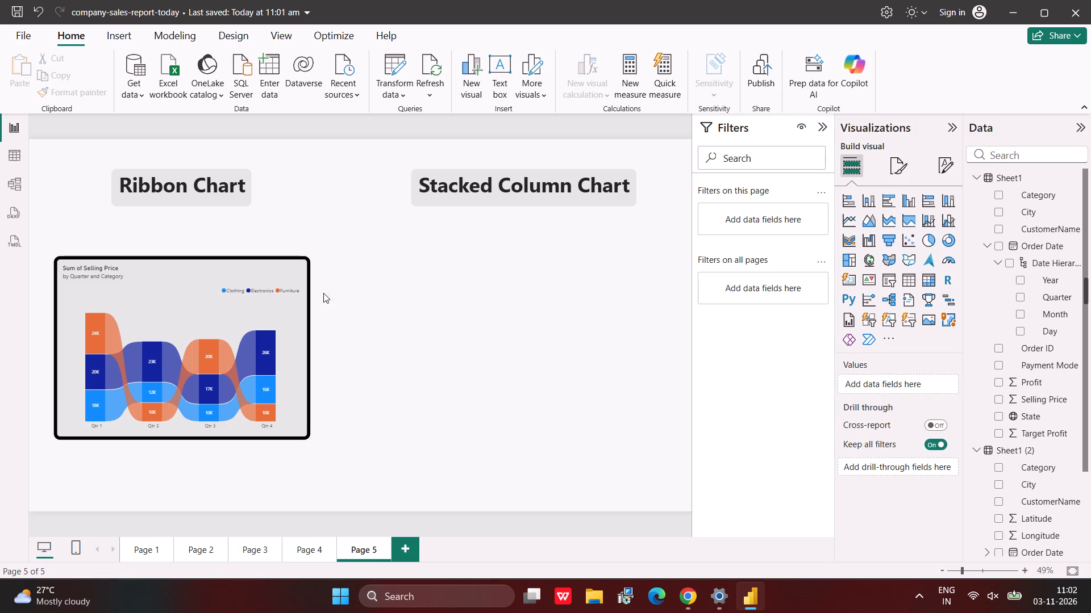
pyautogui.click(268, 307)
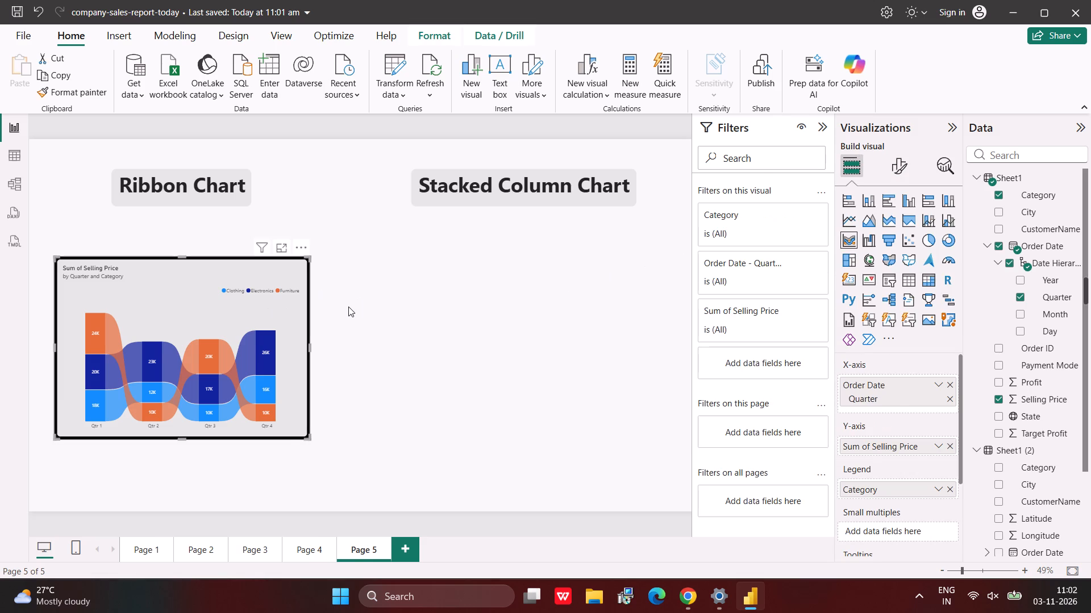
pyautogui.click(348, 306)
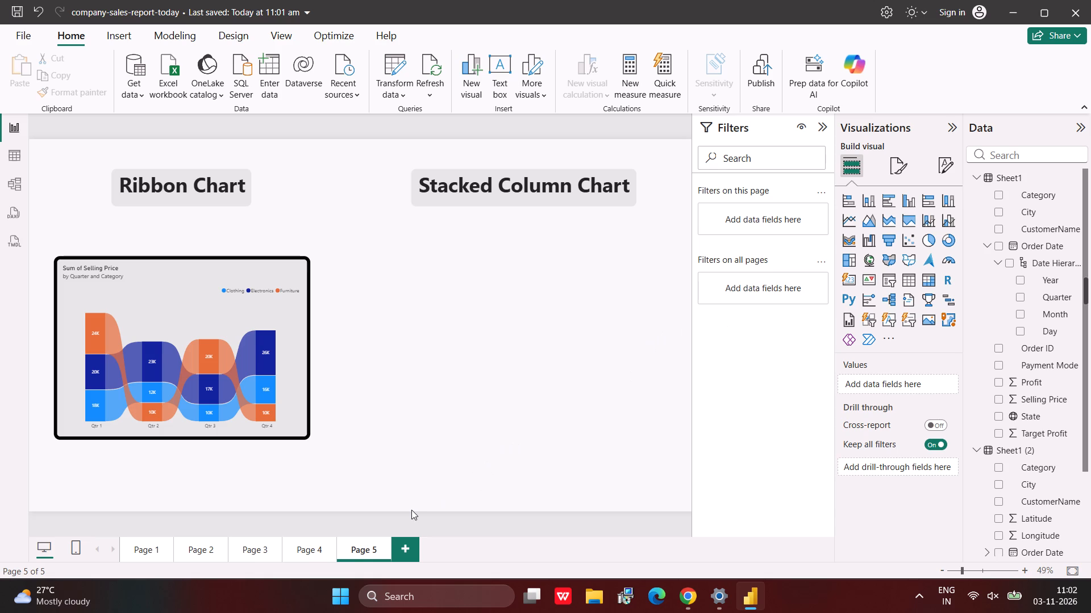
# Rename Page 5 as "Ribbon VS Stacked Column".
pyautogui.rightClick(374, 549)
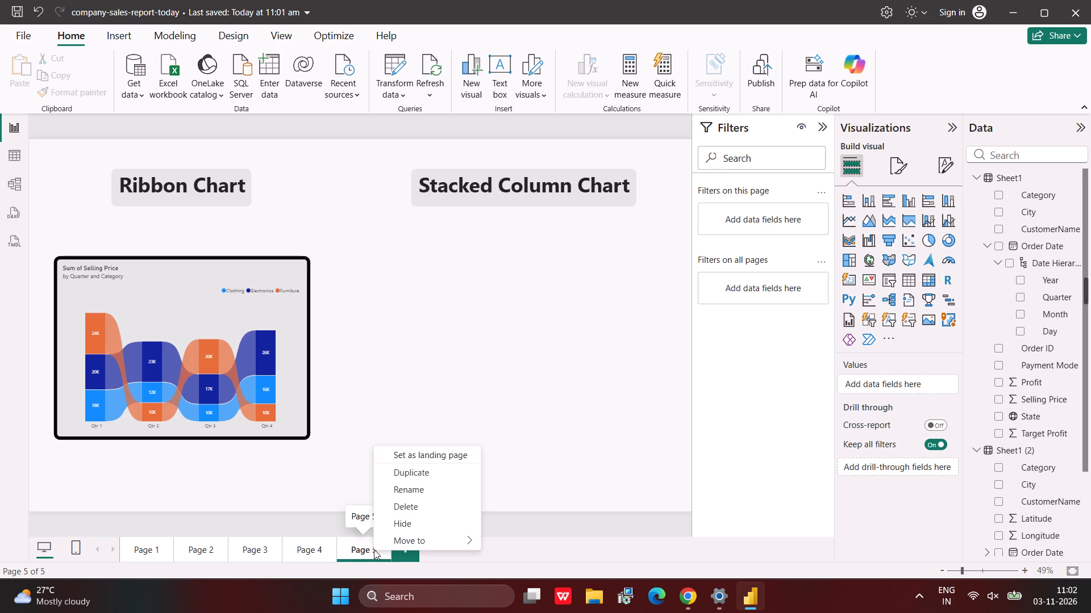
pyautogui.click(398, 485)
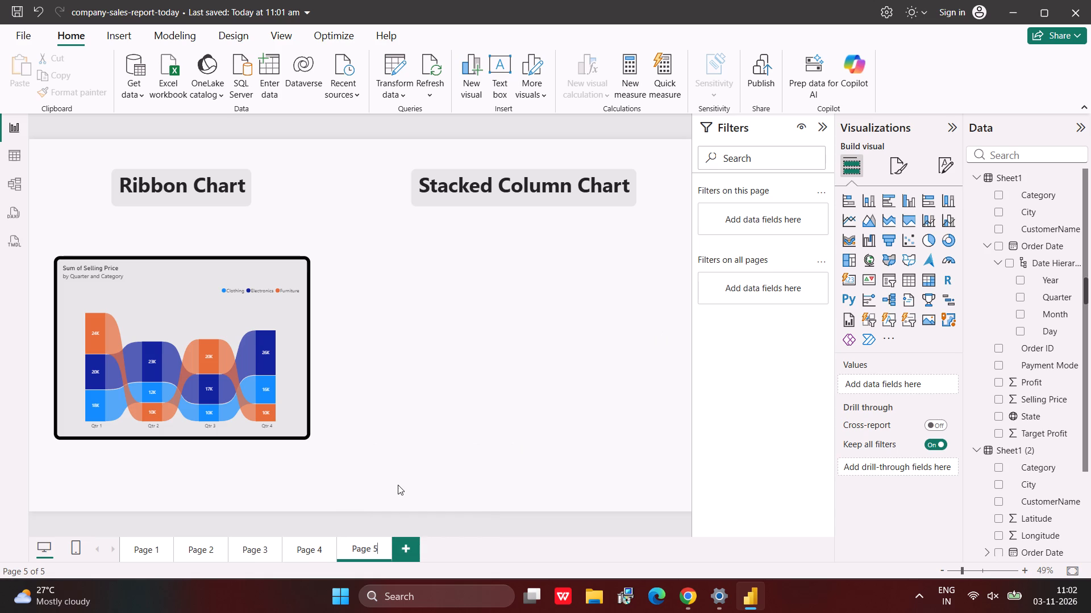
pyautogui.press('BackSpace')
pyautogui.press('BackSpace')
pyautogui.press('BackSpace')
pyautogui.press('BackSpace')
pyautogui.press('BackSpace')
pyautogui.press('BackSpace')
pyautogui.hotkey('shift', 'r')
pyautogui.write('ibb')
pyautogui.write('on VS')
pyautogui.press('space')
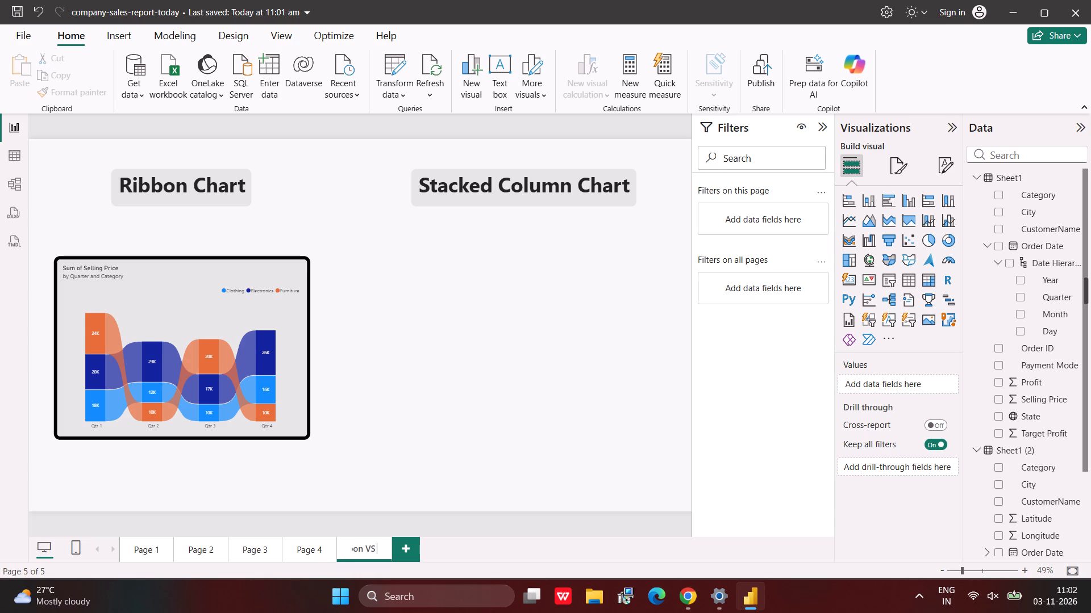
pyautogui.write('Sta')
pyautogui.write('cked')
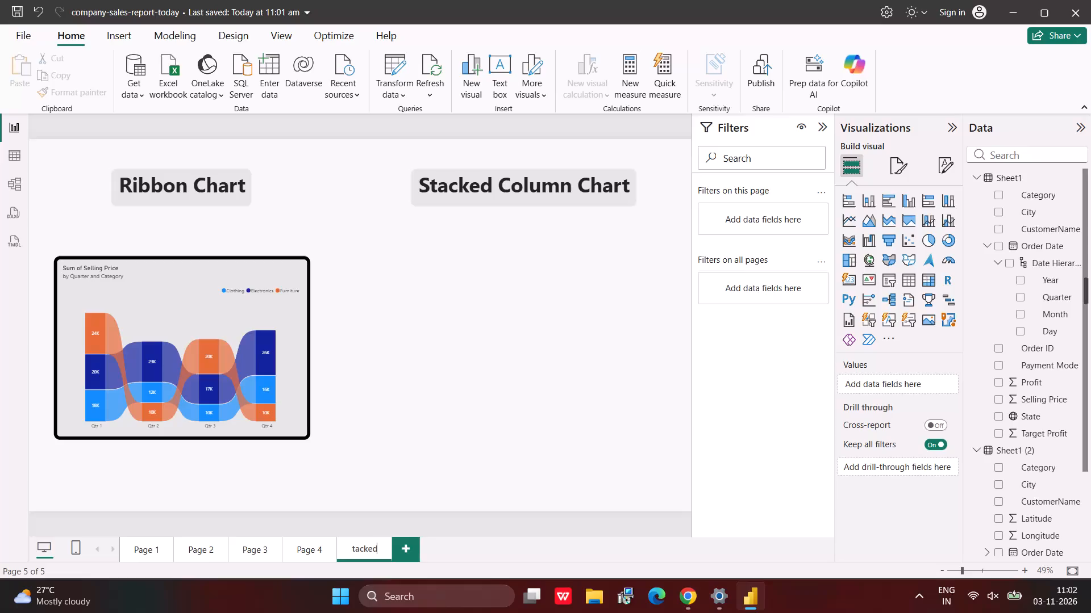
pyautogui.press('space')
pyautogui.write('Clo')
pyautogui.press('BackSpace')
pyautogui.press('BackSpace')
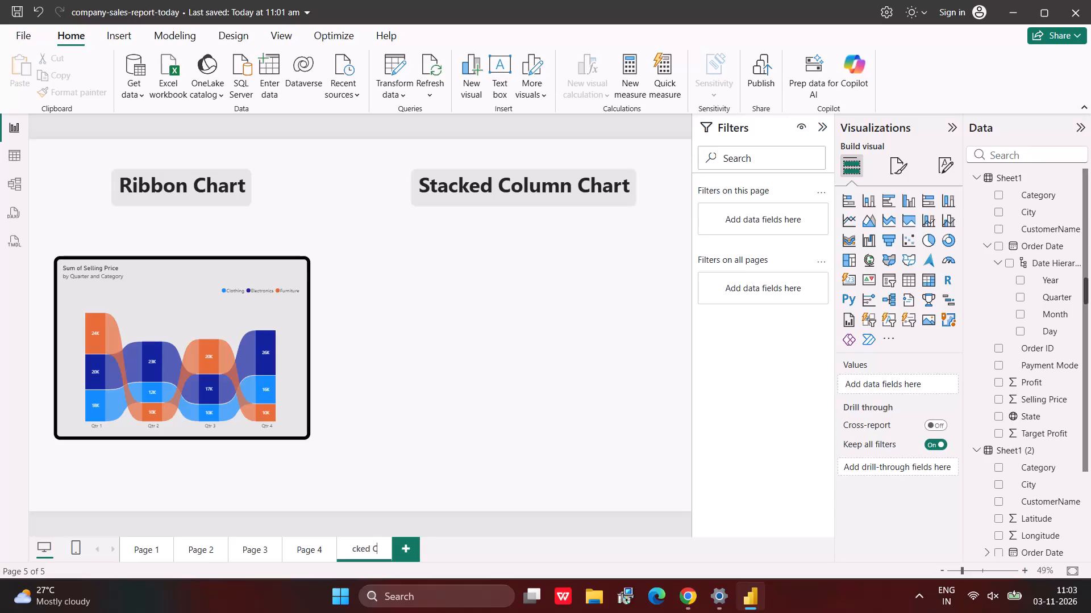
pyautogui.write('ol')
pyautogui.press('u')
pyautogui.write('mn')
pyautogui.press('Return')
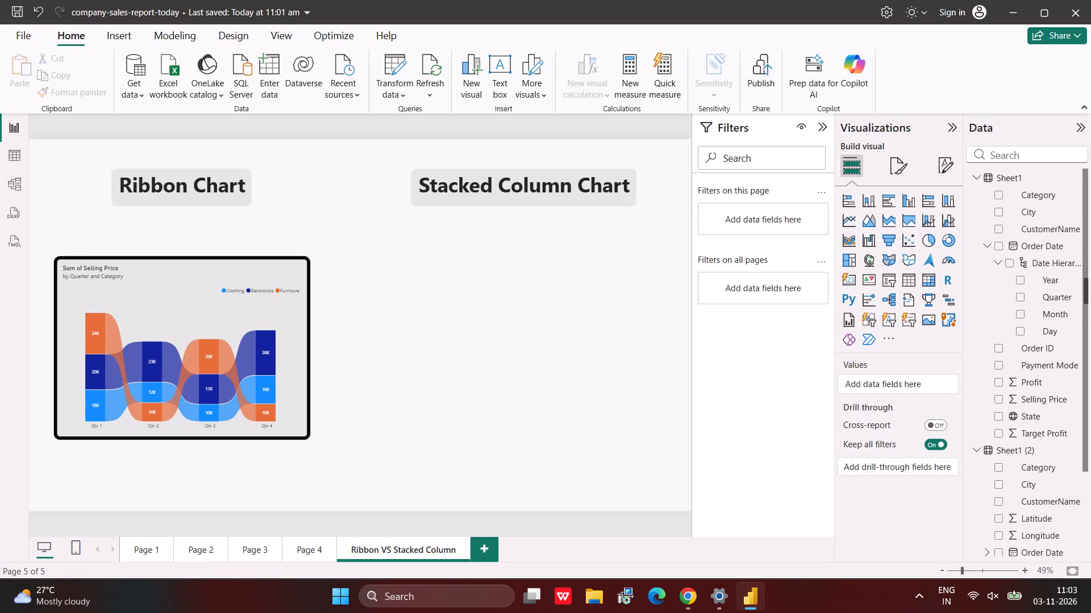
# Go to Page 4, which holds the Count of City by State chart, and rename it as "Funnel".
pyautogui.click(306, 549)
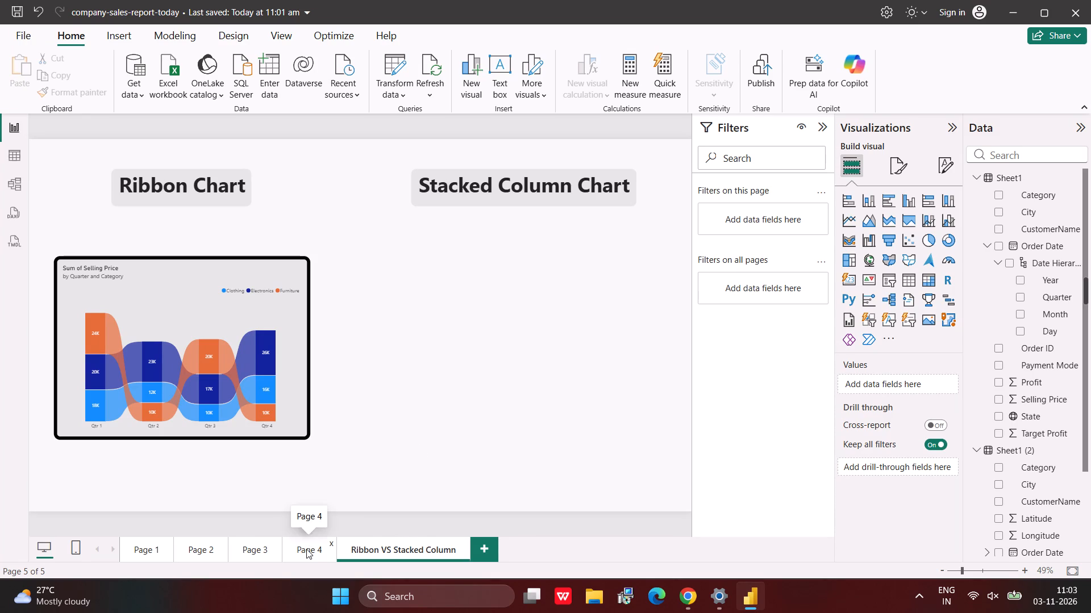
pyautogui.click(433, 407)
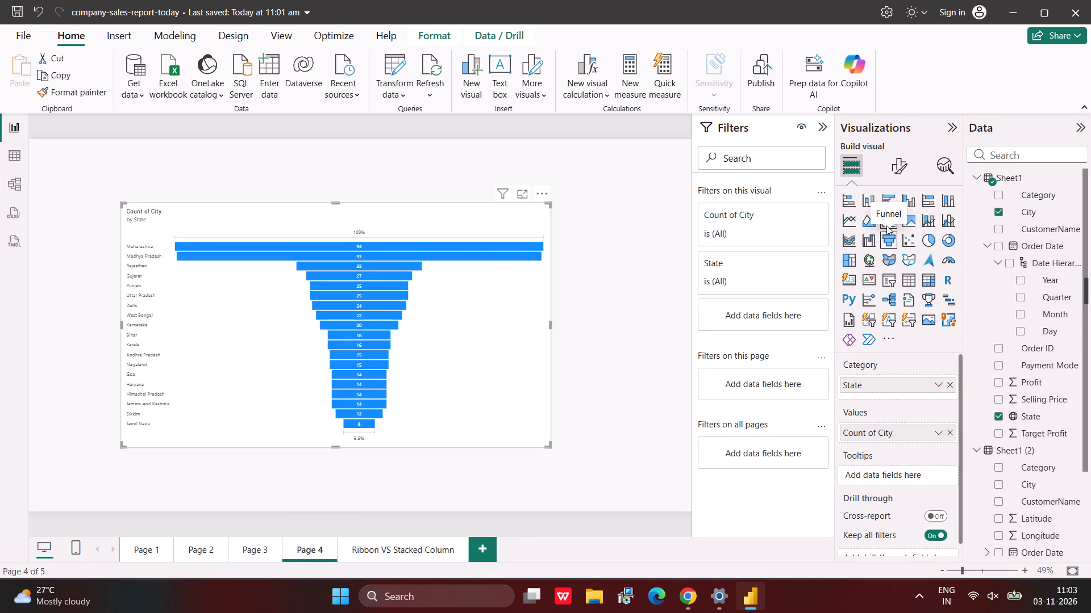
pyautogui.moveTo(876, 215); pyautogui.dragTo(897, 213)
pyautogui.moveTo(897, 213); pyautogui.dragTo(307, 548)
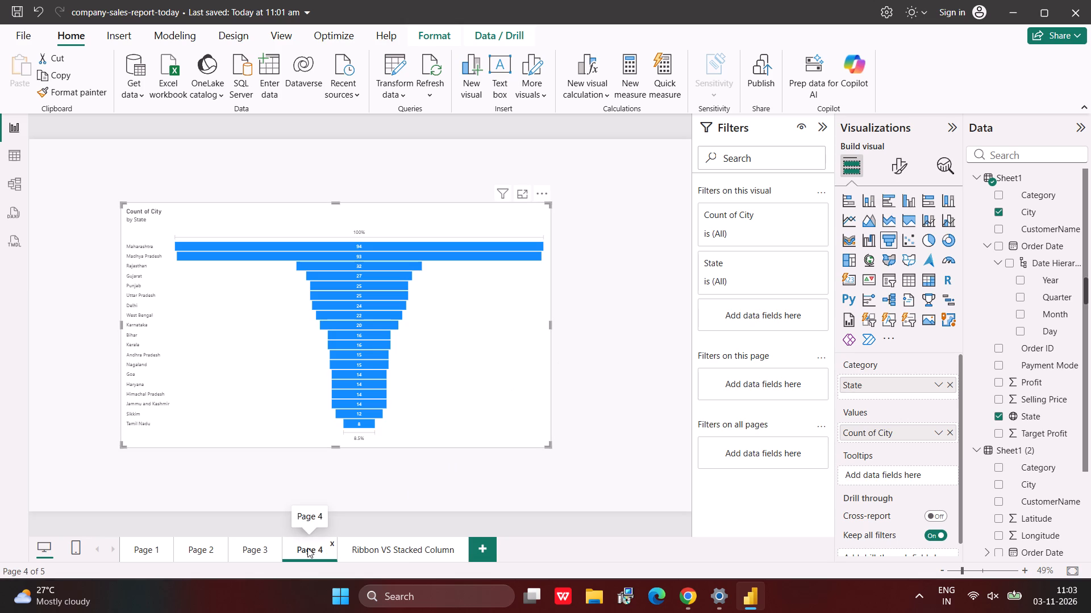
pyautogui.moveTo(307, 548); pyautogui.dragTo(332, 492)
pyautogui.rightClick(307, 548)
pyautogui.click(332, 492)
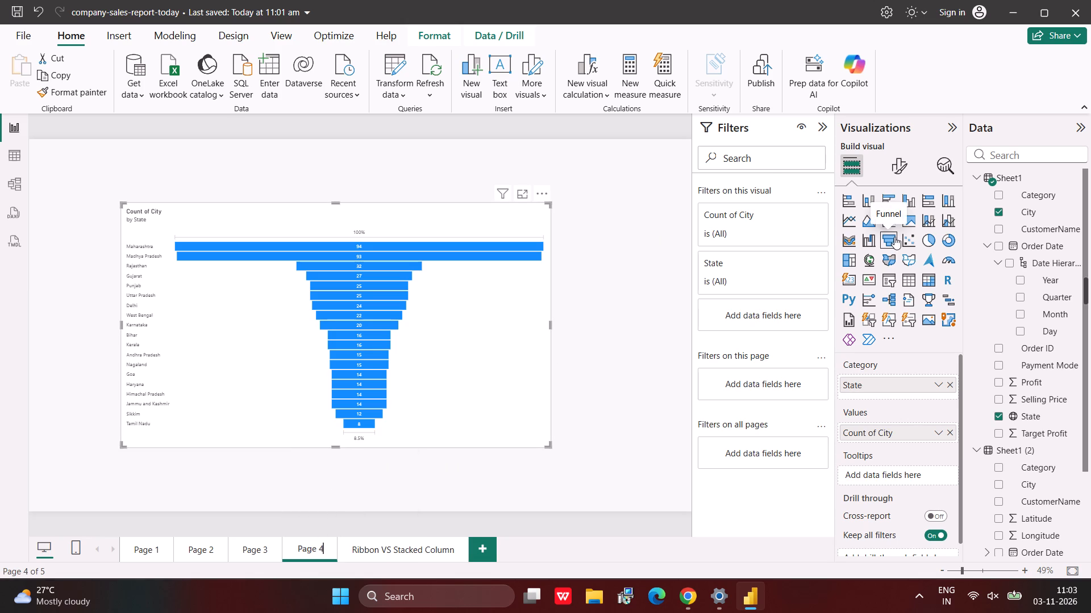
pyautogui.press('BackSpace')
pyautogui.press('BackSpace')
pyautogui.press('BackSpace')
pyautogui.press('BackSpace')
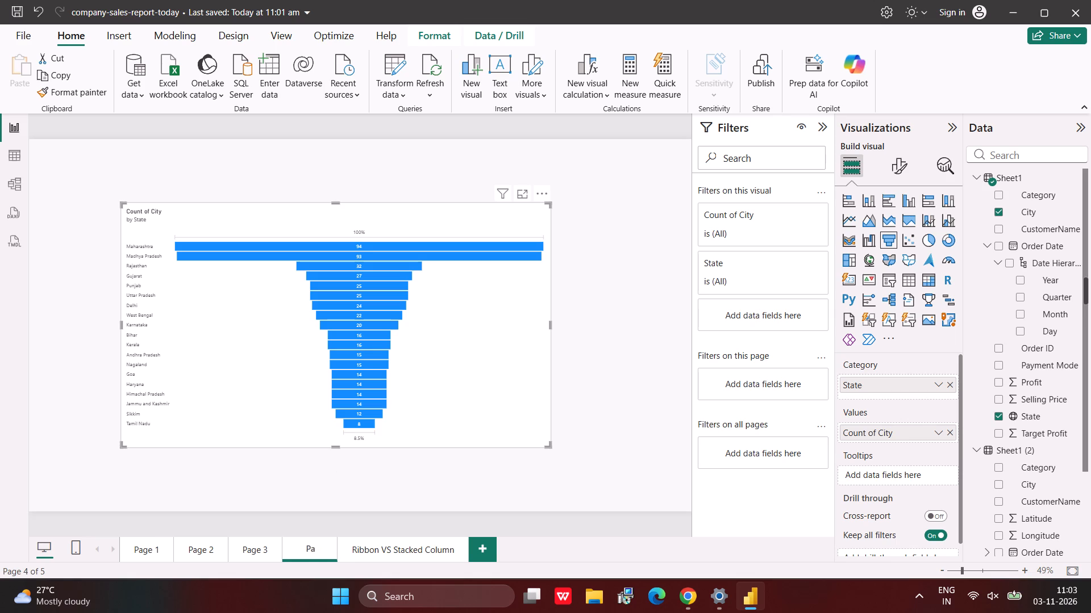
pyautogui.press('BackSpace')
pyautogui.press('BackSpace')
pyautogui.write('Funnel')
pyautogui.press('Return')
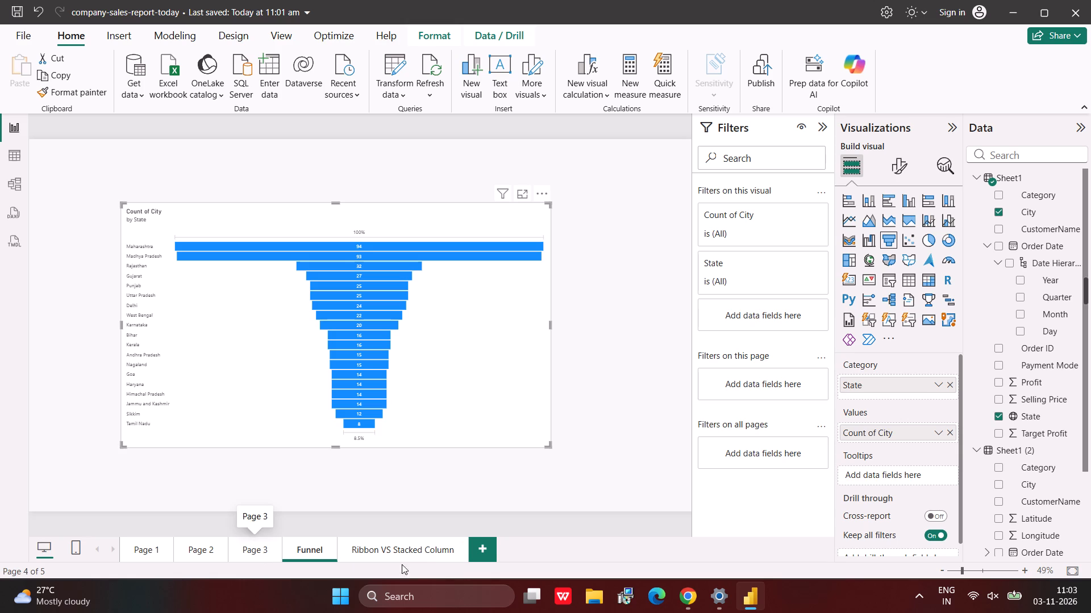
# Add a new report page and insert an empty card visual, moving it away from the page's upper-left corner.
pyautogui.click(491, 553)
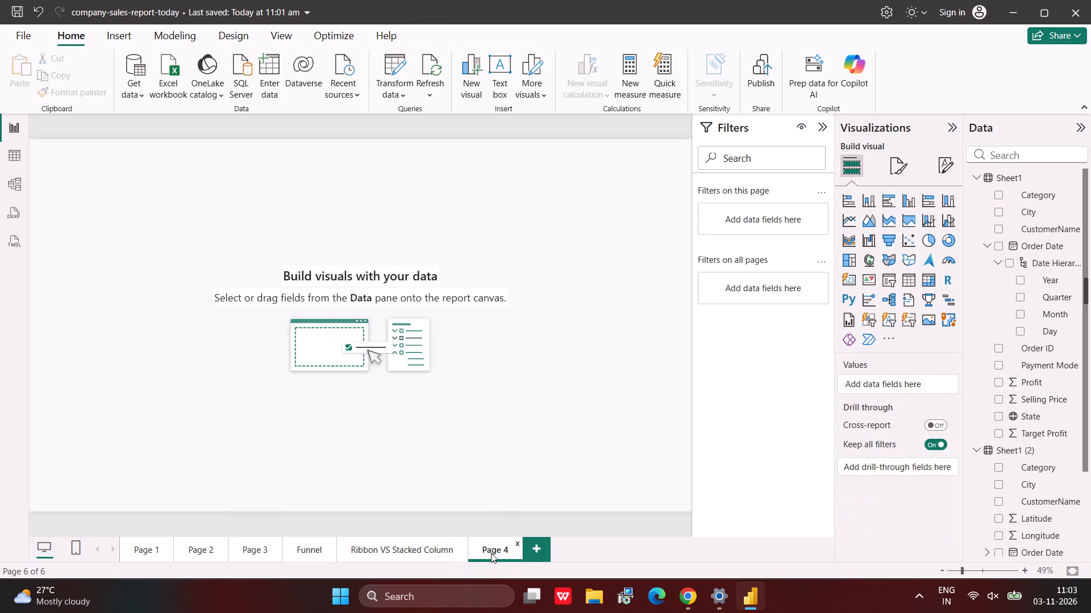
pyautogui.click(846, 282)
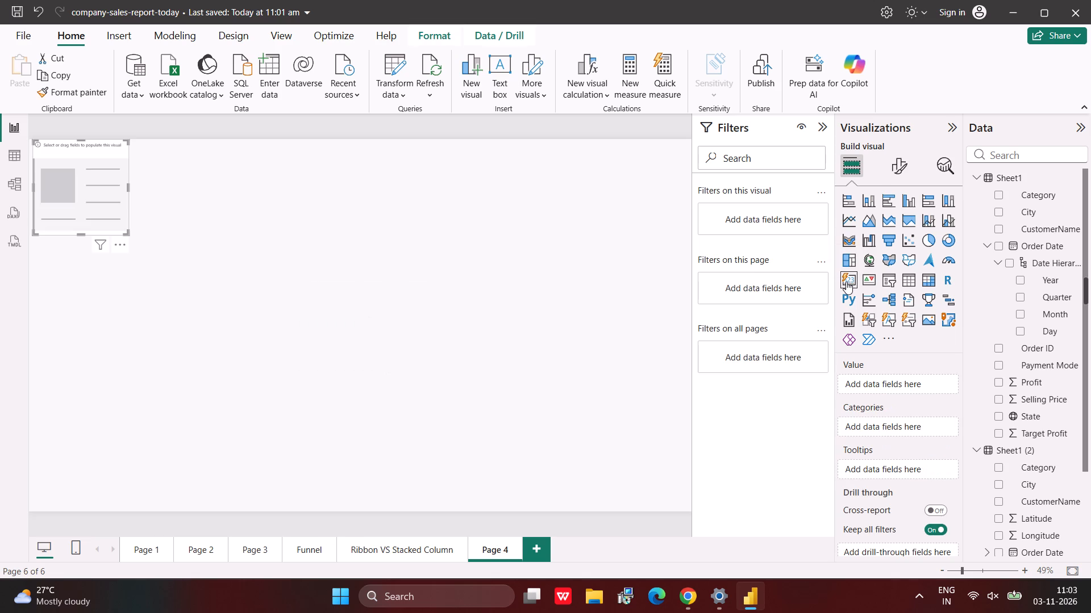
pyautogui.moveTo(94, 201); pyautogui.dragTo(247, 280)
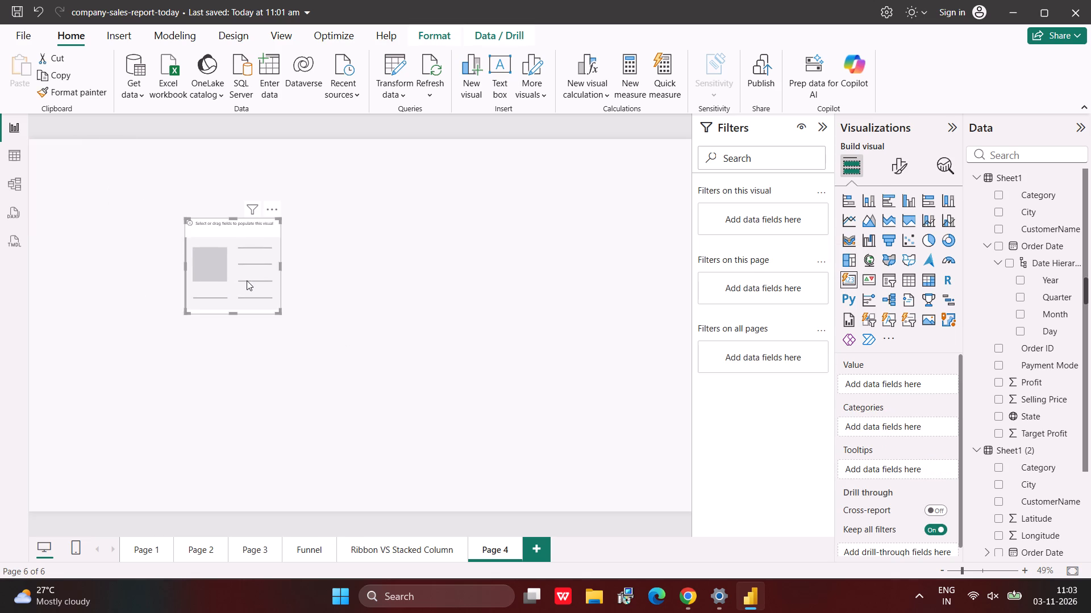
pyautogui.click(247, 280)
# Rename the new page containing the empty card visual as "Card".
pyautogui.rightClick(501, 545)
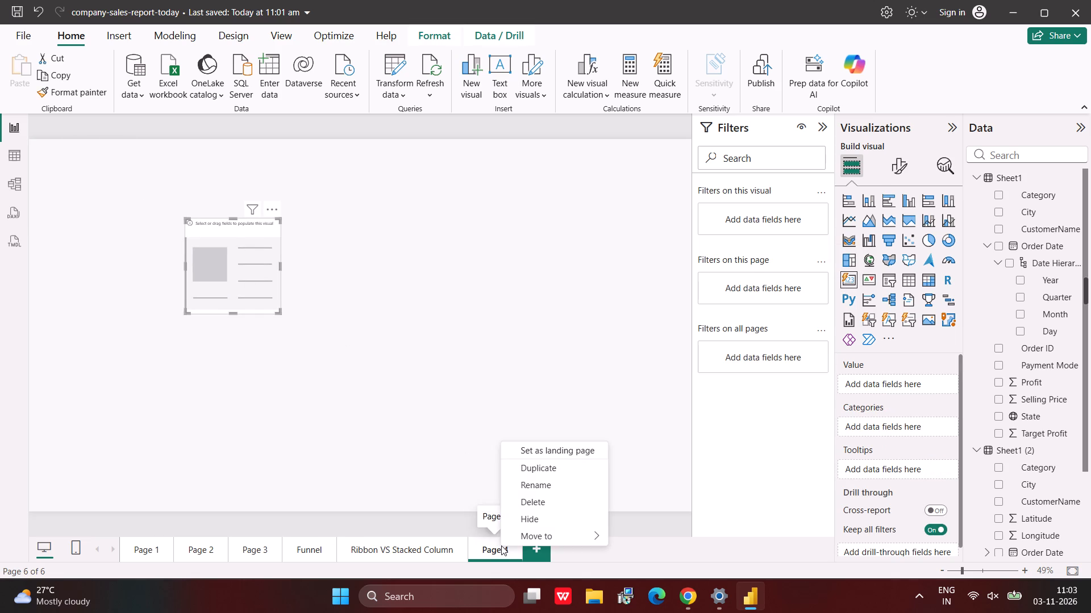
pyautogui.click(540, 488)
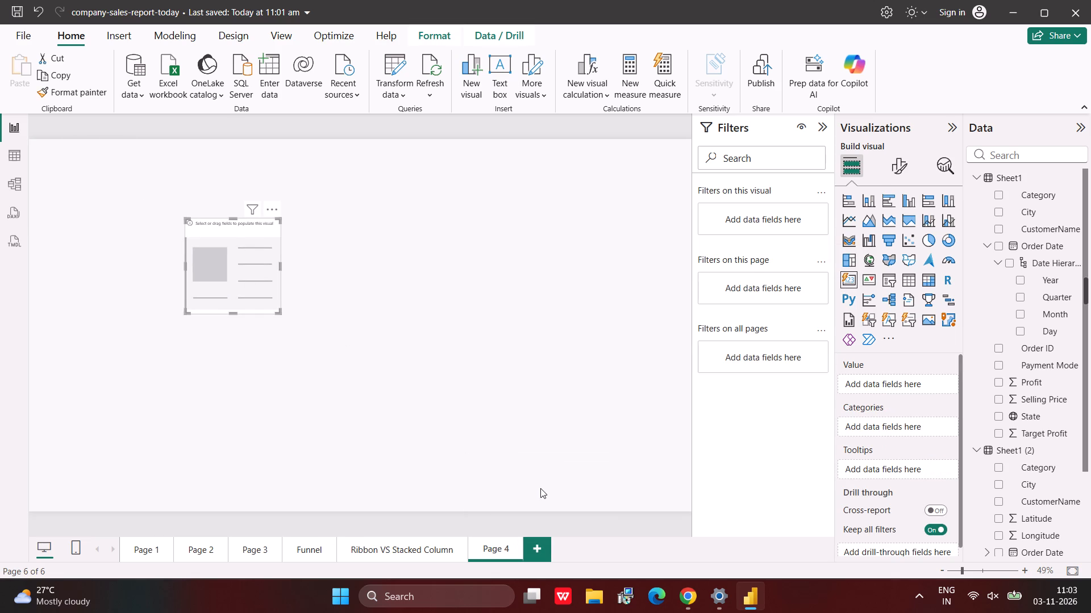
pyautogui.press('BackSpace')
pyautogui.press('BackSpace')
pyautogui.press('BackSpace')
pyautogui.press('BackSpace')
pyautogui.press('BackSpace')
pyautogui.press('BackSpace')
pyautogui.write('CArd')
pyautogui.press('BackSpace')
pyautogui.press('BackSpace')
pyautogui.press('BackSpace')
pyautogui.write('ard')
pyautogui.press('Return')
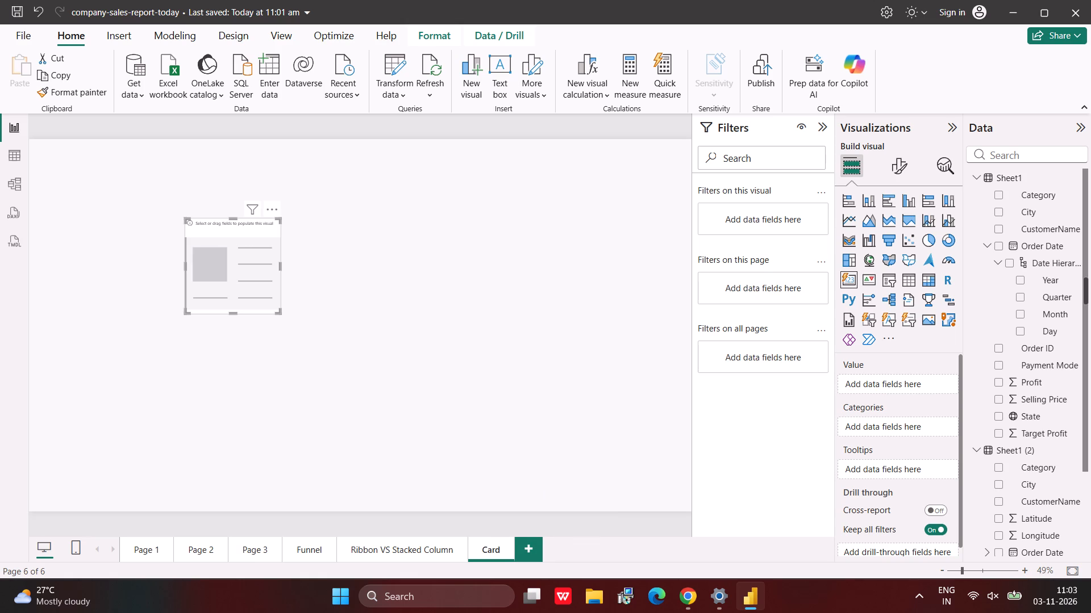
# Move the empty card visual to about the centre of the Card page.
pyautogui.moveTo(256, 286); pyautogui.dragTo(356, 322)
pyautogui.click(356, 322)
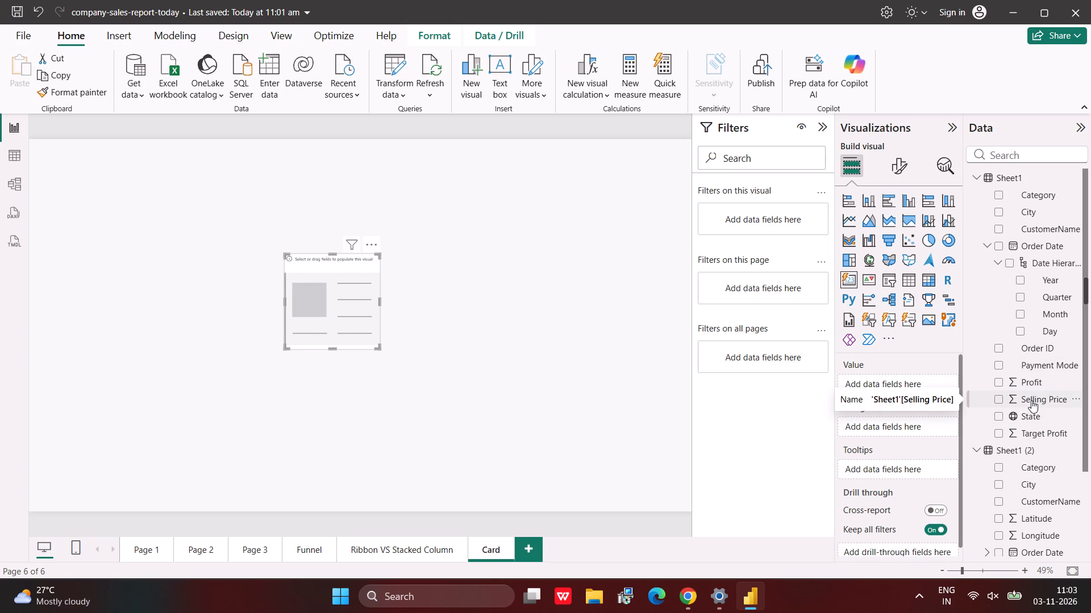
# Add Selling Price, Profit and Target Profit from Sheet1 as the values of the empty card visual.
pyautogui.moveTo(1031, 400); pyautogui.dragTo(908, 388)
pyautogui.click(908, 388)
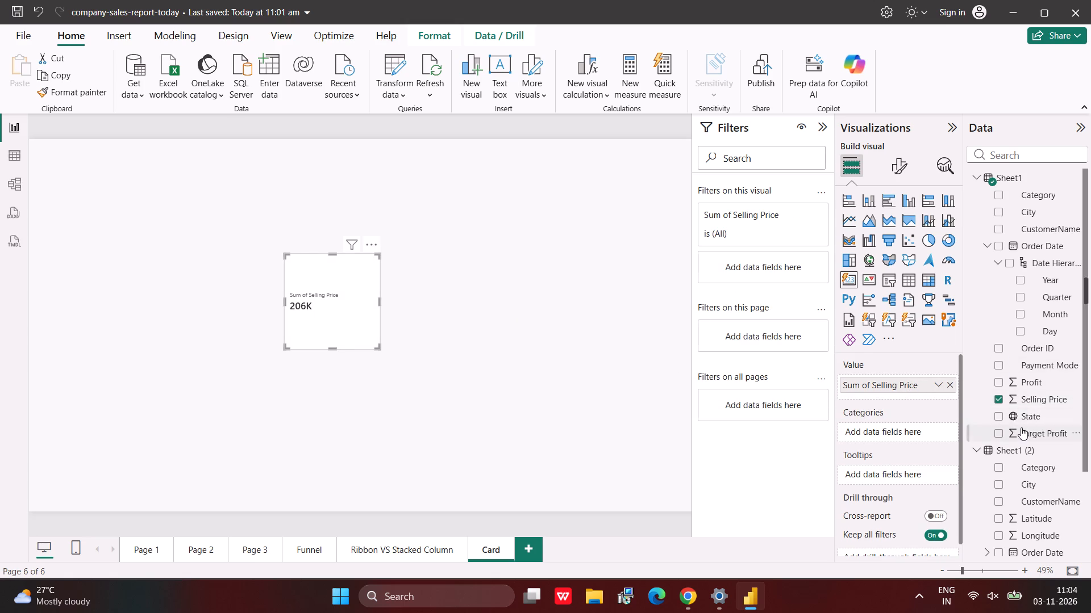
pyautogui.moveTo(1028, 384); pyautogui.dragTo(899, 397)
pyautogui.click(899, 397)
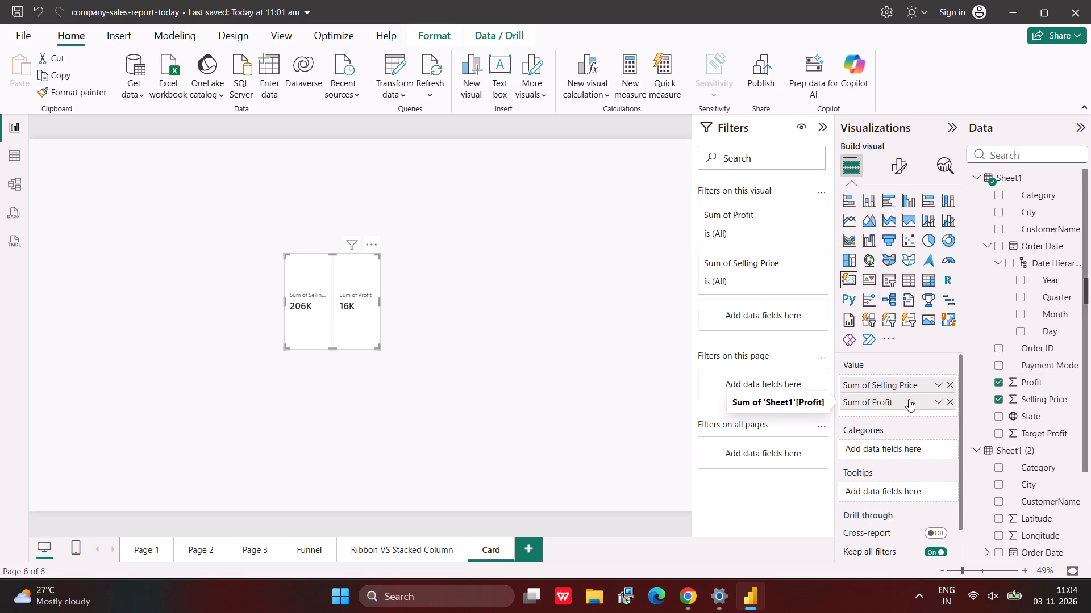
pyautogui.moveTo(1047, 430); pyautogui.dragTo(947, 418)
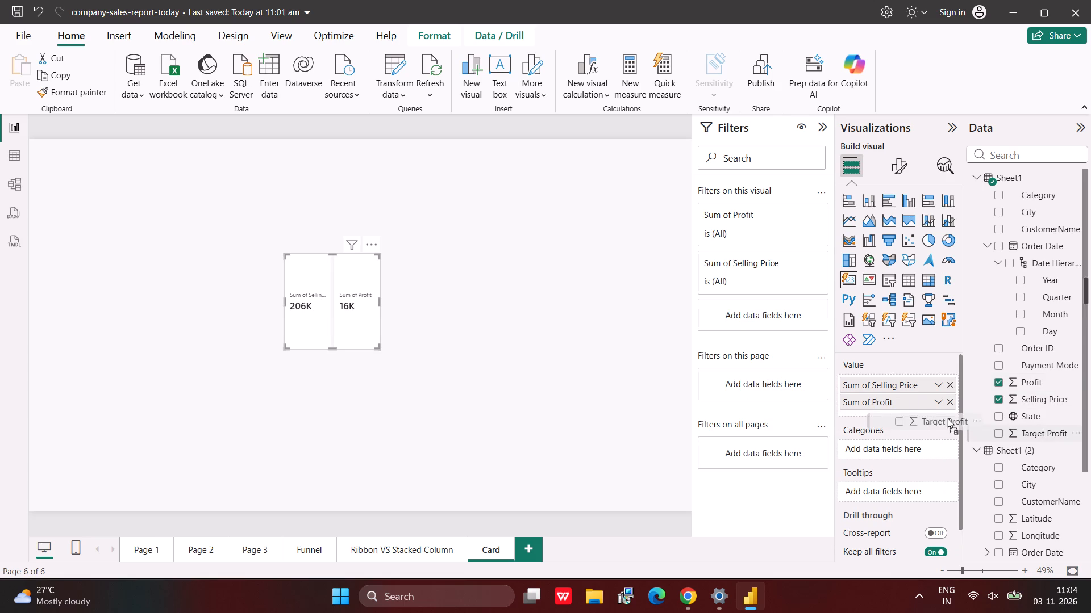
pyautogui.moveTo(947, 418); pyautogui.dragTo(927, 409)
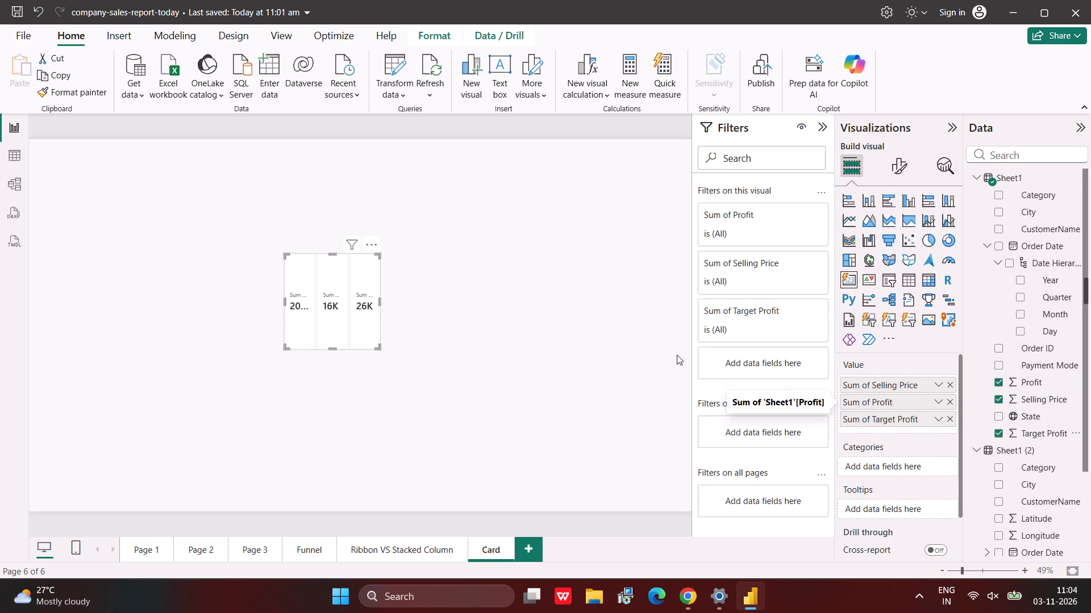
# Enlarge the card visual to about three times its width and centre it horizontally on the page.
pyautogui.moveTo(377, 347); pyautogui.dragTo(474, 372)
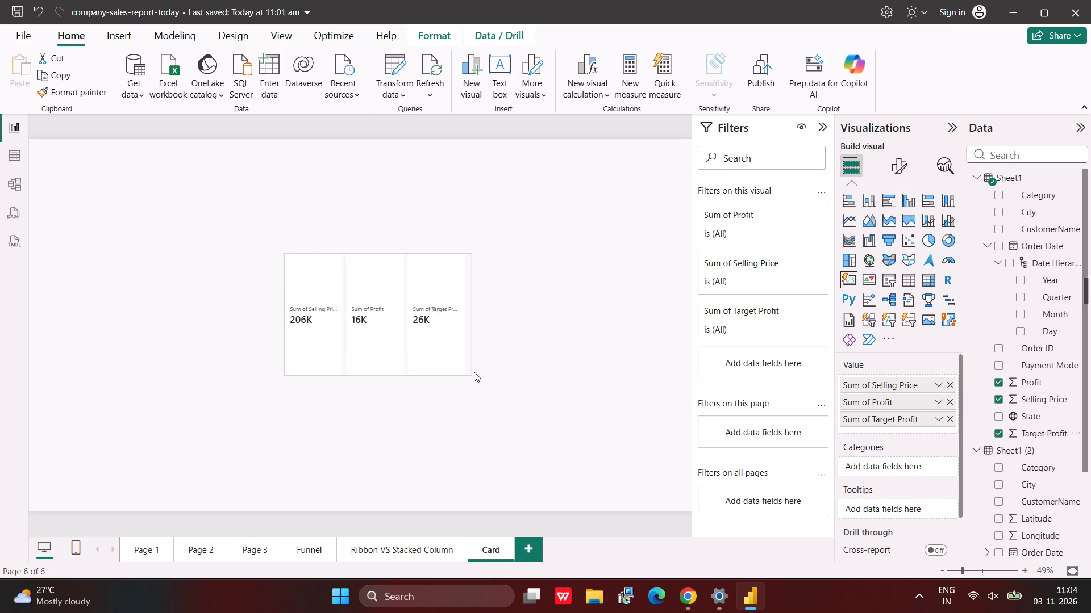
pyautogui.moveTo(474, 372); pyautogui.dragTo(559, 396)
pyautogui.click(611, 357)
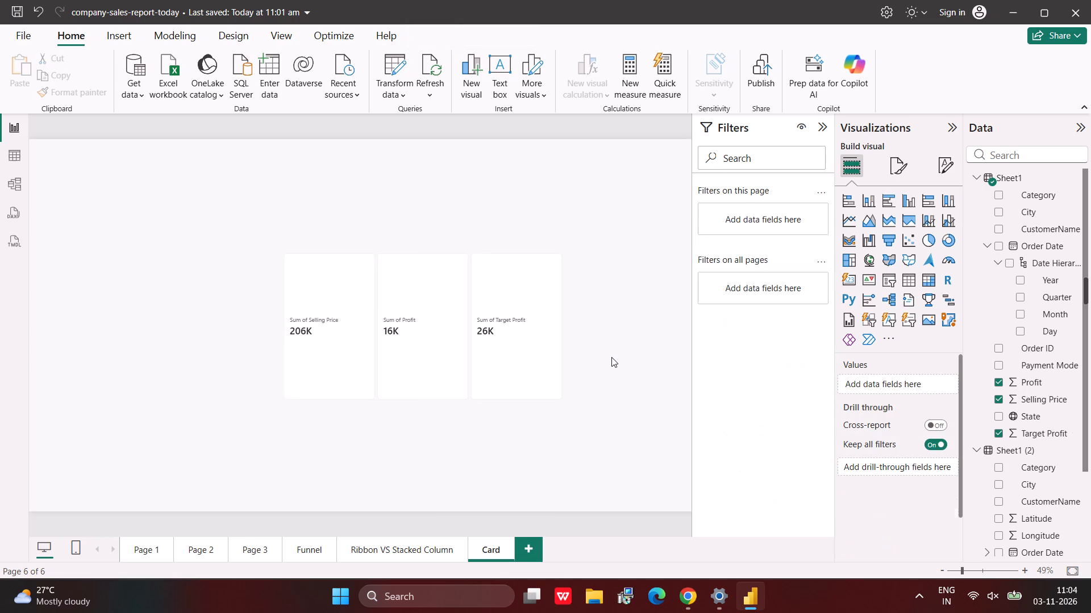
pyautogui.moveTo(453, 346); pyautogui.dragTo(386, 337)
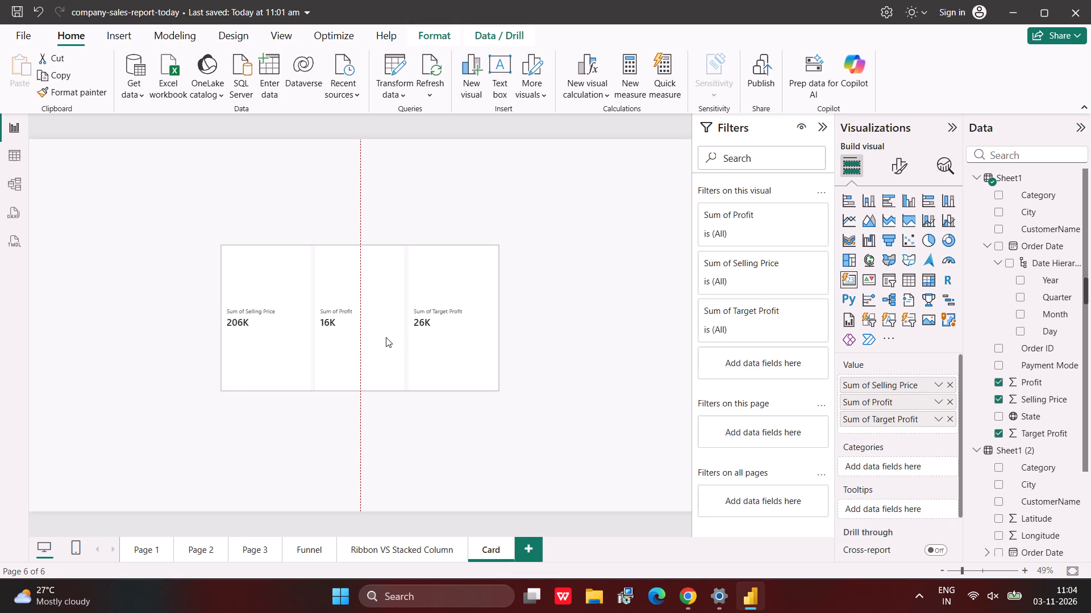
pyautogui.moveTo(386, 337); pyautogui.dragTo(385, 343)
pyautogui.click(551, 359)
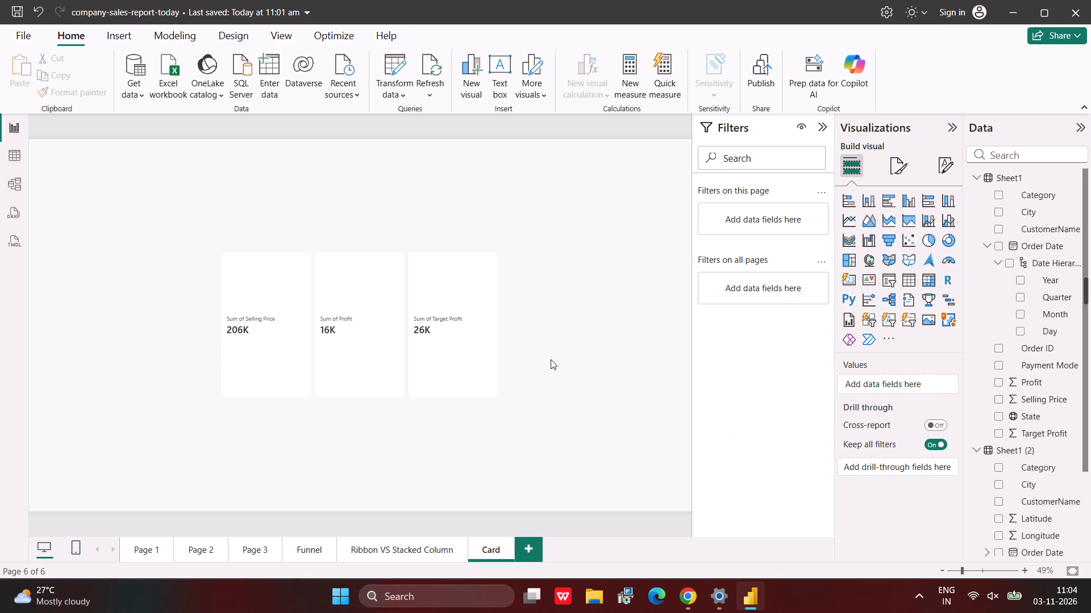
# Set the card visual's multi-card layout to the Table style with a Vertical arrangement.
pyautogui.click(404, 346)
pyautogui.click(898, 168)
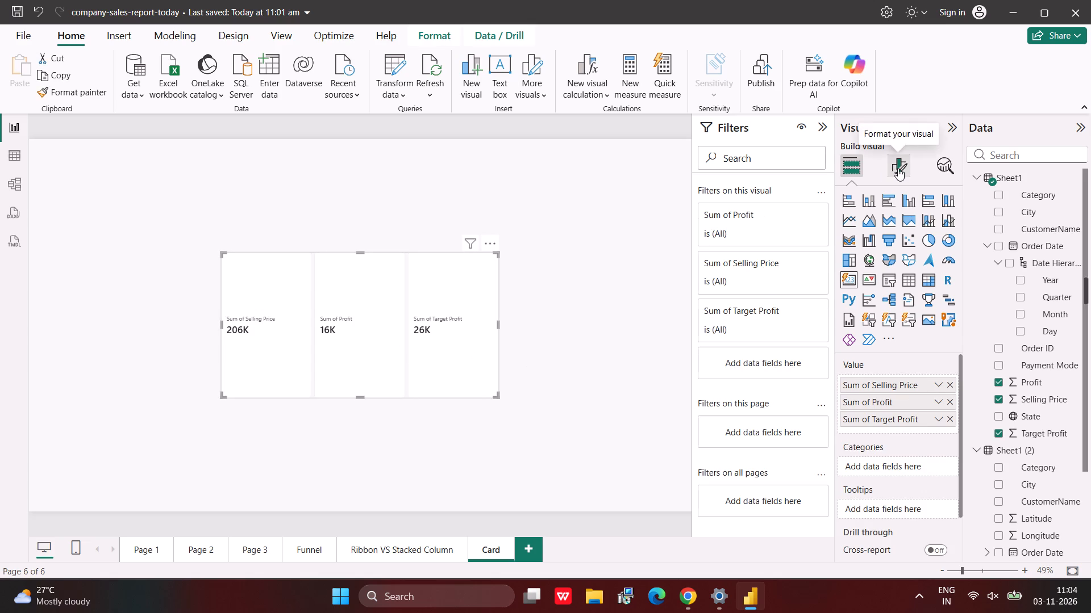
pyautogui.click(879, 315)
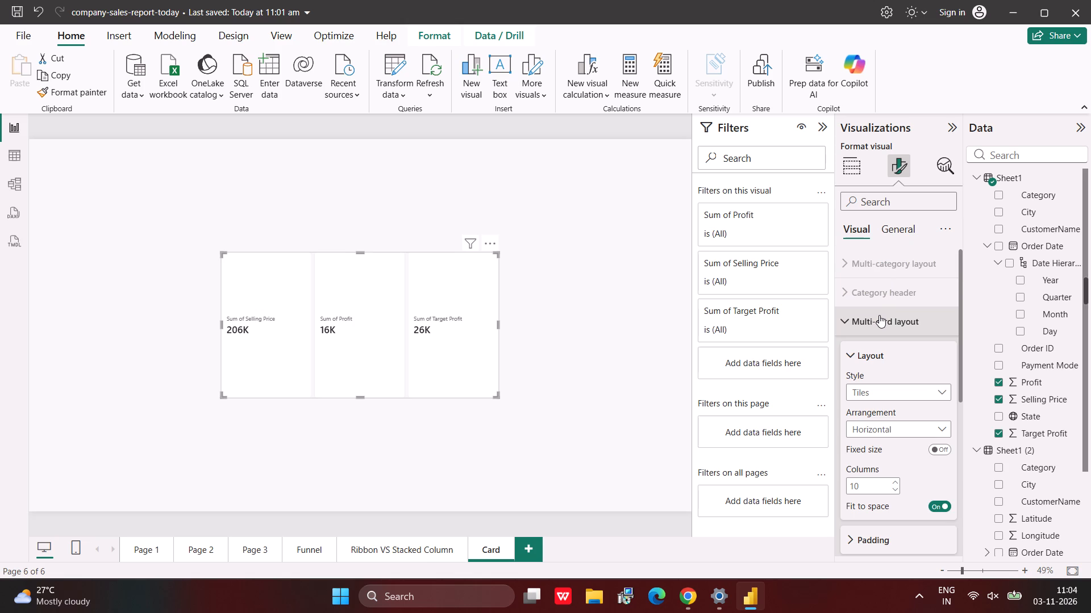
pyautogui.click(895, 393)
pyautogui.click(864, 404)
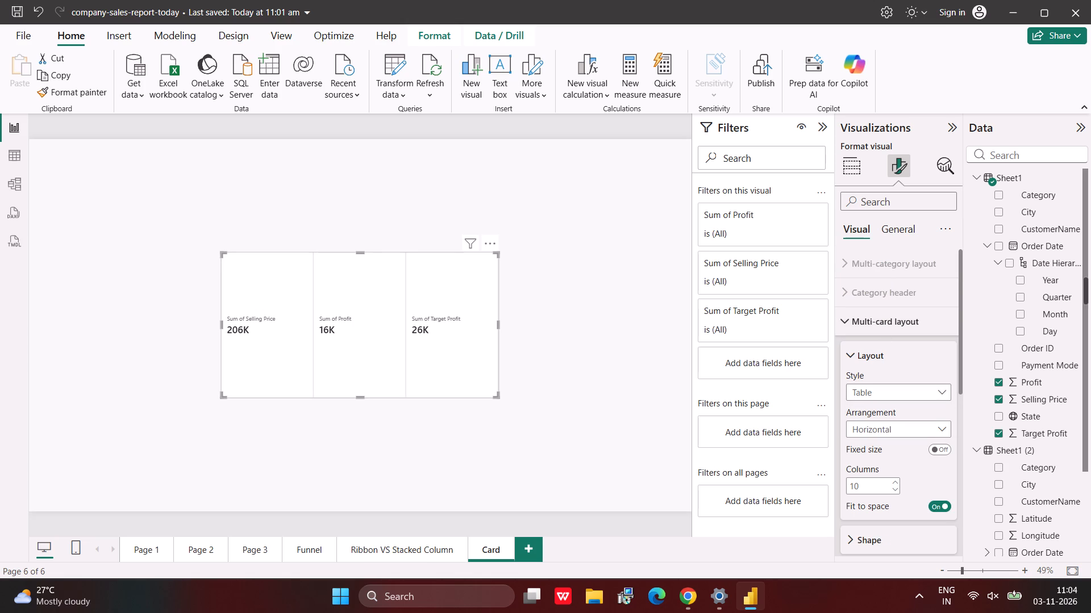
pyautogui.click(865, 421)
pyautogui.click(875, 465)
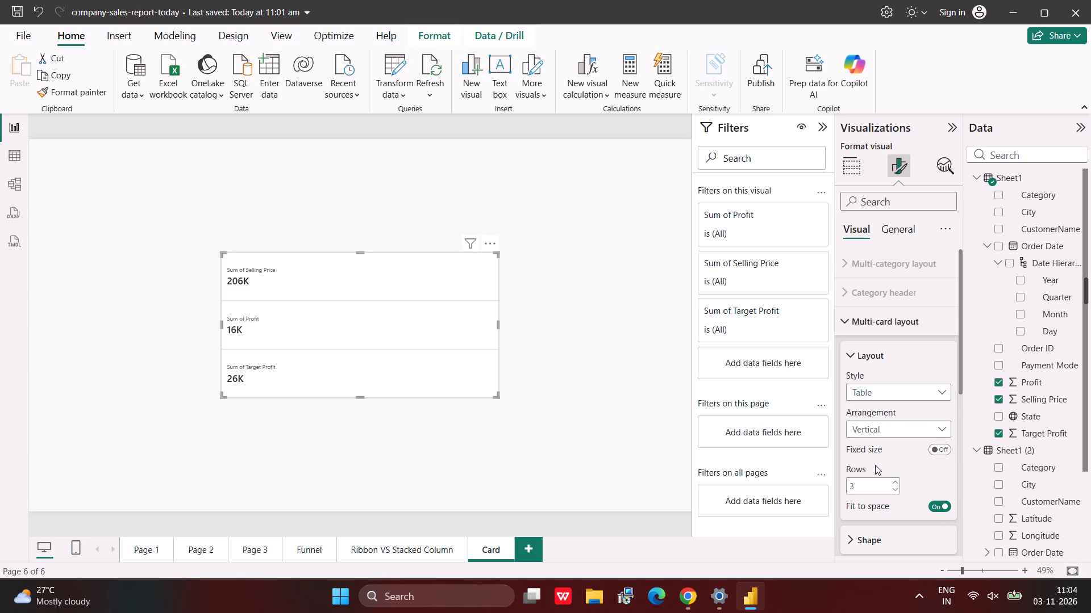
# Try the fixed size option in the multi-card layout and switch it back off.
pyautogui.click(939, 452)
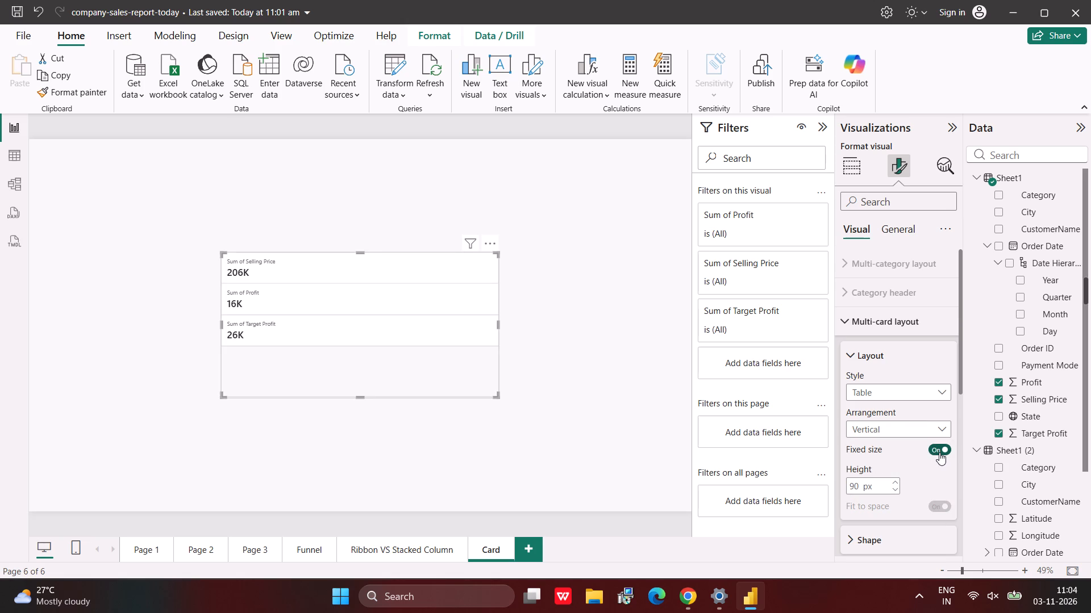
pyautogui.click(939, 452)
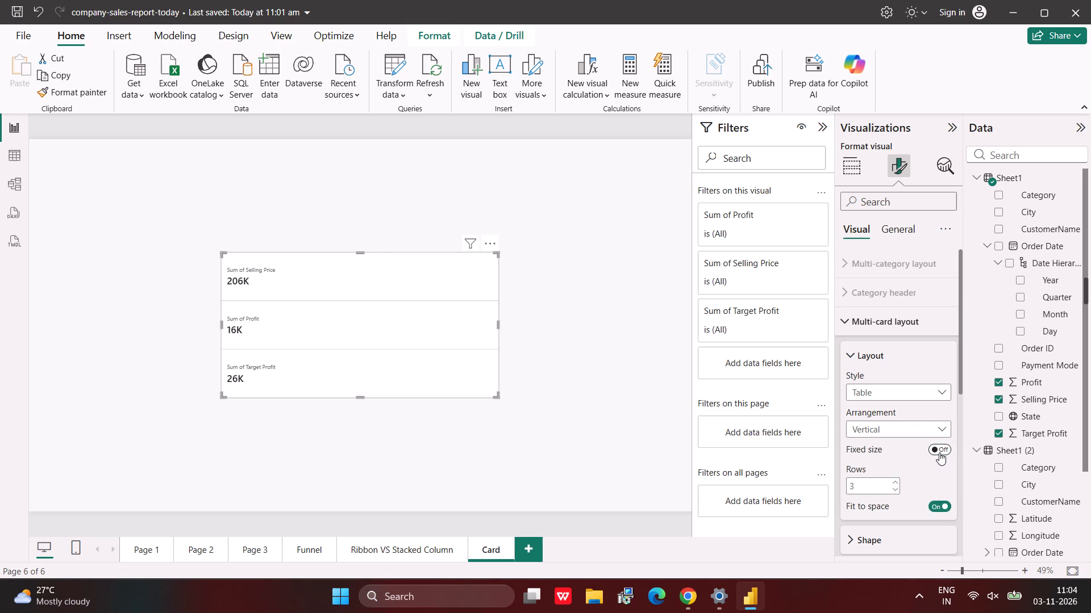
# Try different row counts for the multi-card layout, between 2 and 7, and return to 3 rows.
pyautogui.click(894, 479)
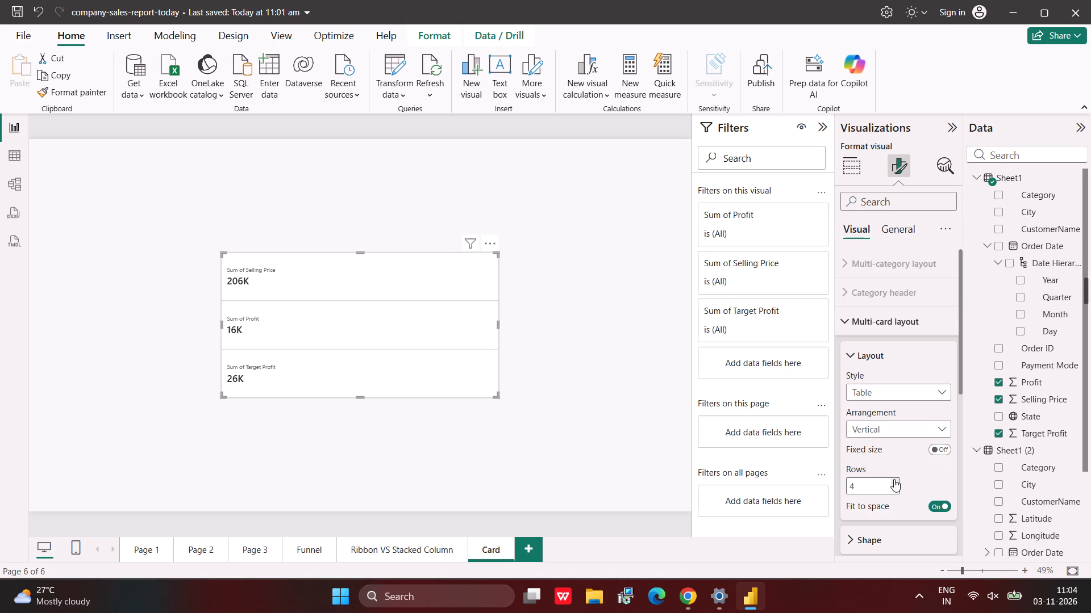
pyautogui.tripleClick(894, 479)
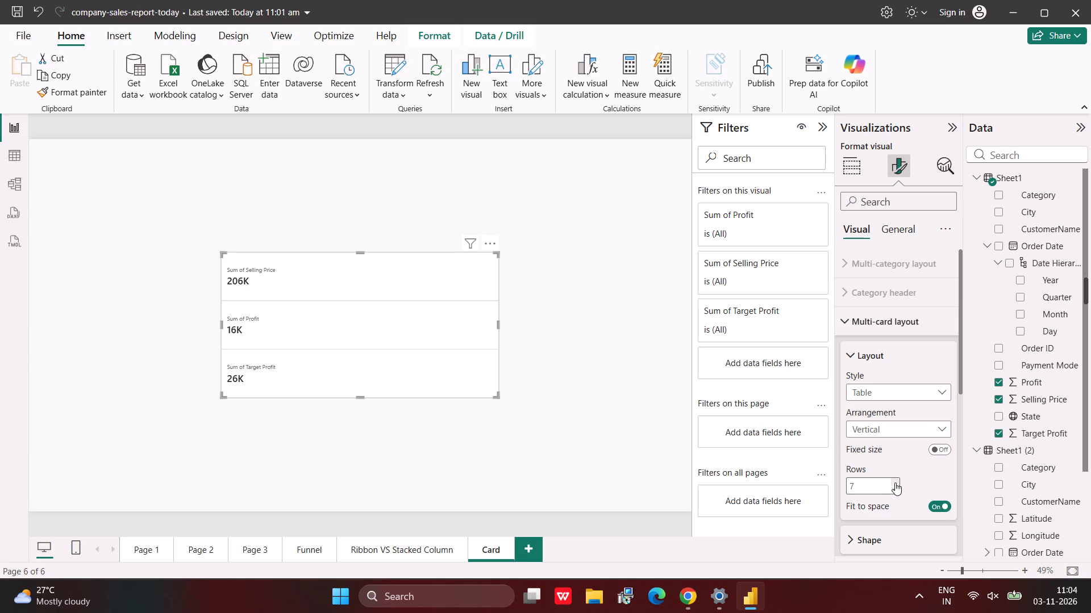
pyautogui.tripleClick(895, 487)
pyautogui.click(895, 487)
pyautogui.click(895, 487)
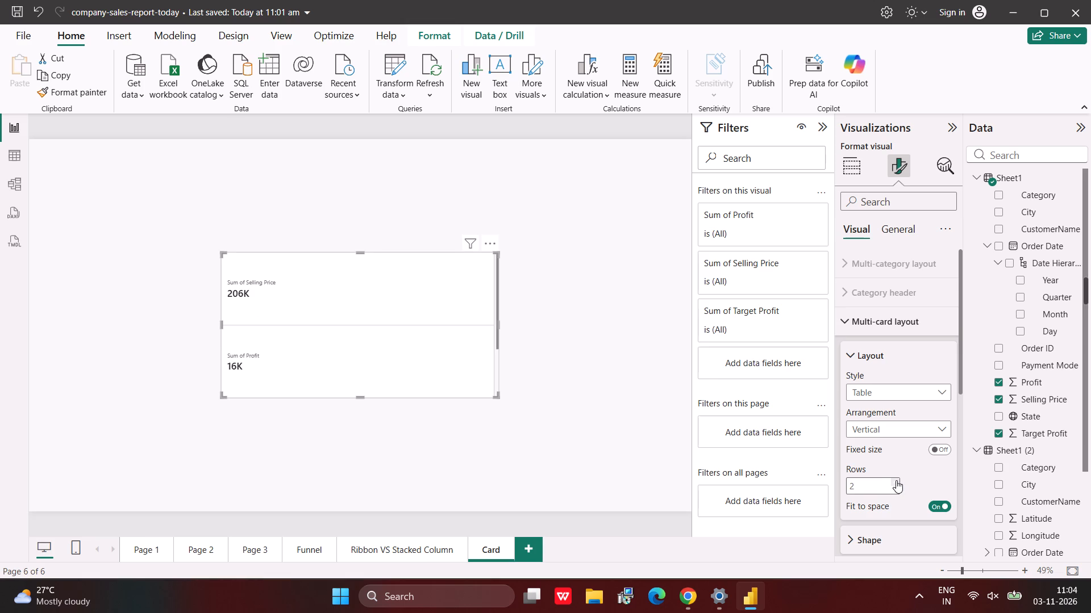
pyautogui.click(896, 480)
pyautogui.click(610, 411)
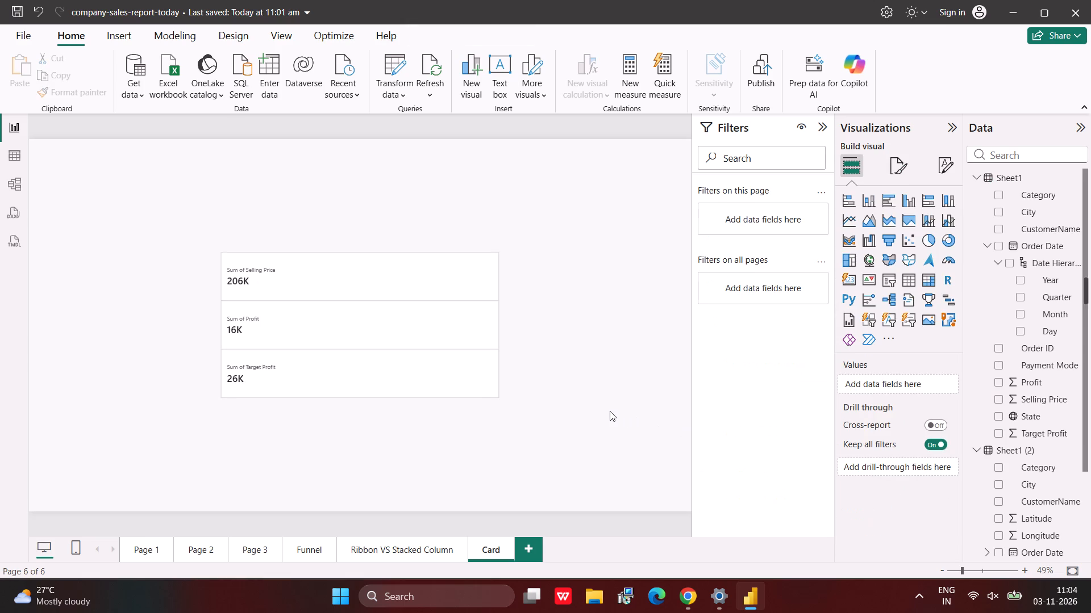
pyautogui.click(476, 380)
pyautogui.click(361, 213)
# Insert a text box reading "Card" in bold Segoe UI at font size 44.
pyautogui.click(493, 83)
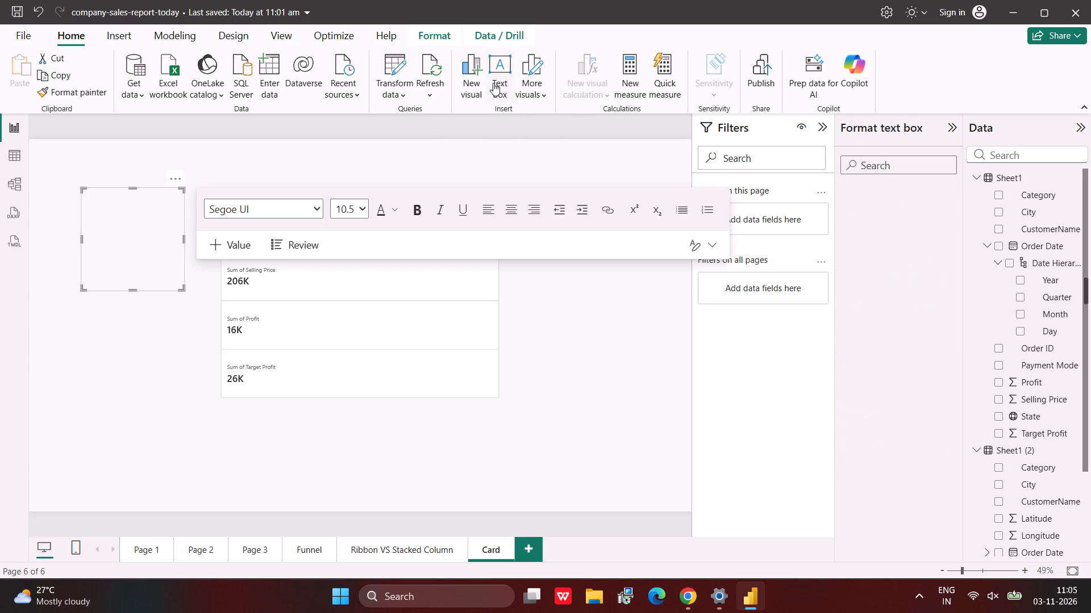
pyautogui.click(351, 207)
pyautogui.click(347, 538)
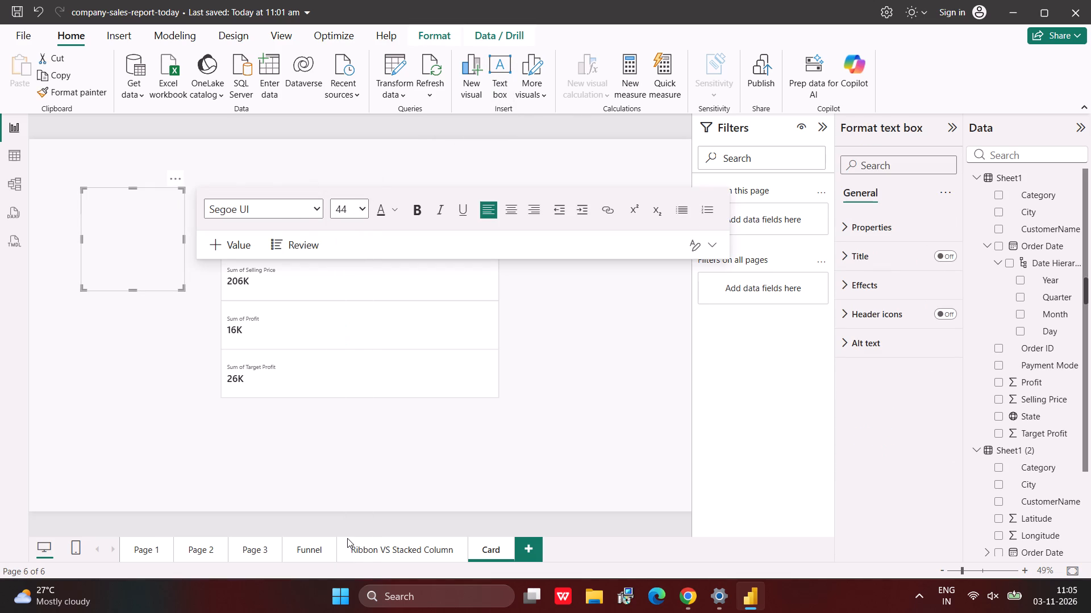
pyautogui.click(423, 215)
pyautogui.write('CA')
pyautogui.press('BackSpace')
pyautogui.write('ard')
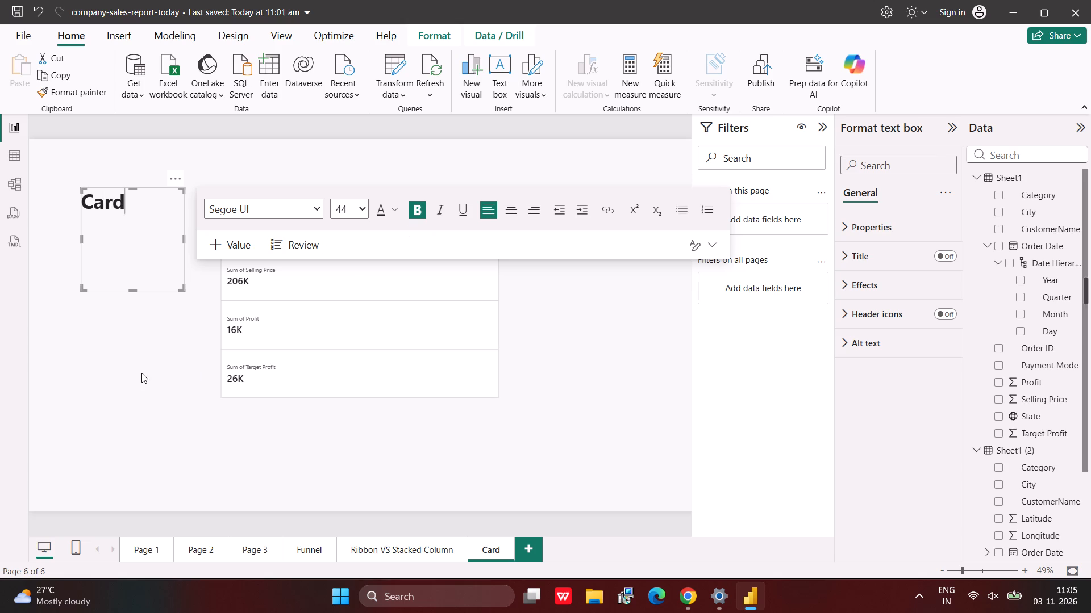
pyautogui.click(141, 373)
# Reduce the height of the "Card" text box to fit its single line of text.
pyautogui.click(135, 222)
pyautogui.moveTo(135, 288); pyautogui.dragTo(130, 226)
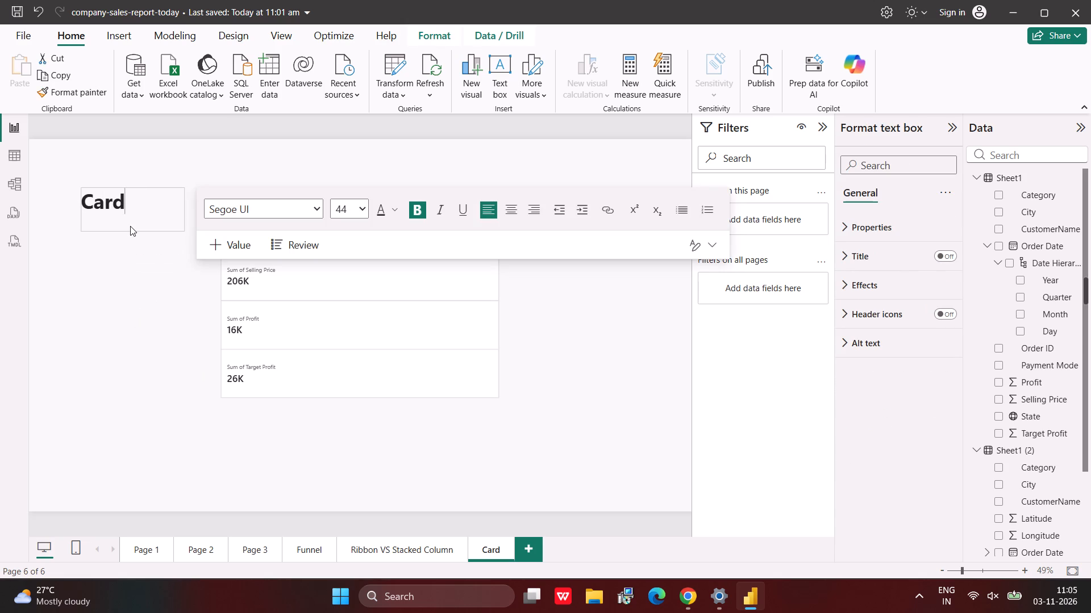
pyautogui.moveTo(130, 226); pyautogui.dragTo(130, 221)
pyautogui.click(130, 221)
pyautogui.click(131, 288)
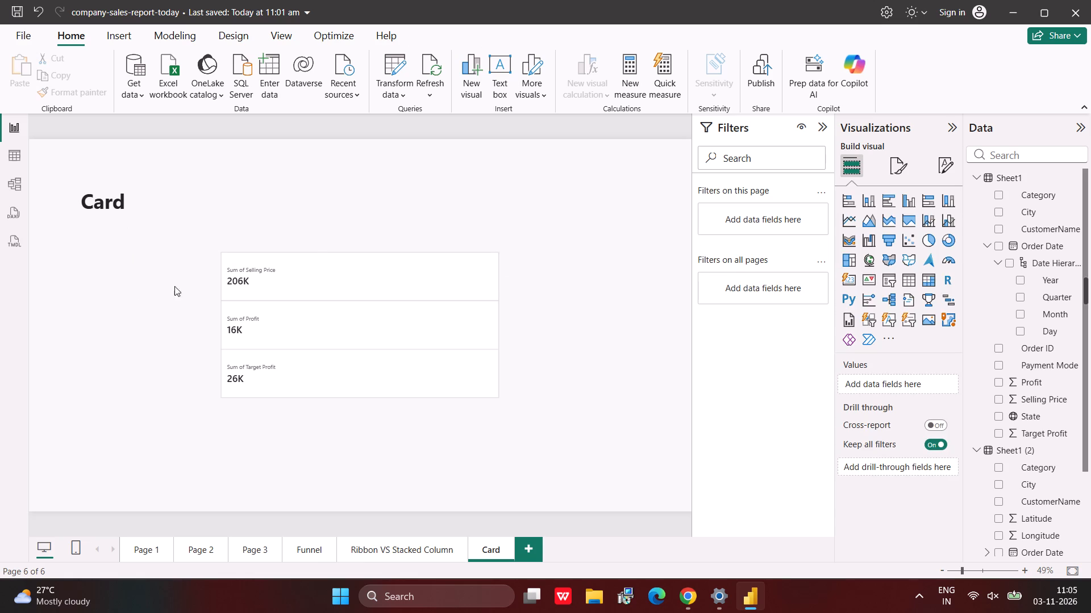
# Extend the "Card" text box's right edge and pull in its left edge so the heading sits above the middle of the card visual.
pyautogui.click(123, 205)
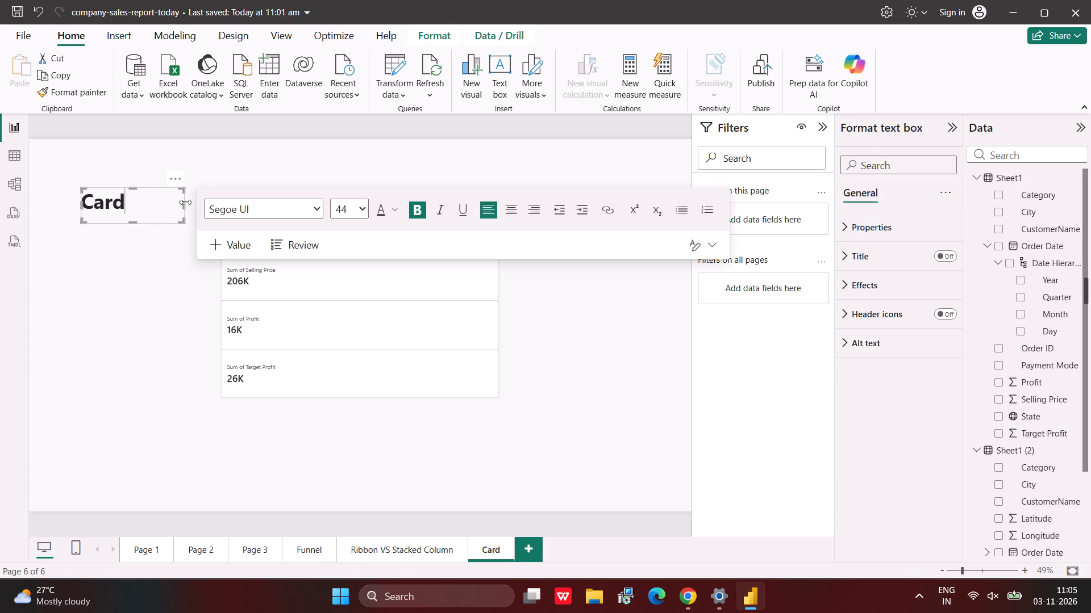
pyautogui.moveTo(185, 202); pyautogui.dragTo(461, 215)
pyautogui.moveTo(461, 215); pyautogui.dragTo(150, 206)
pyautogui.click(150, 206)
pyautogui.moveTo(184, 205); pyautogui.dragTo(270, 204)
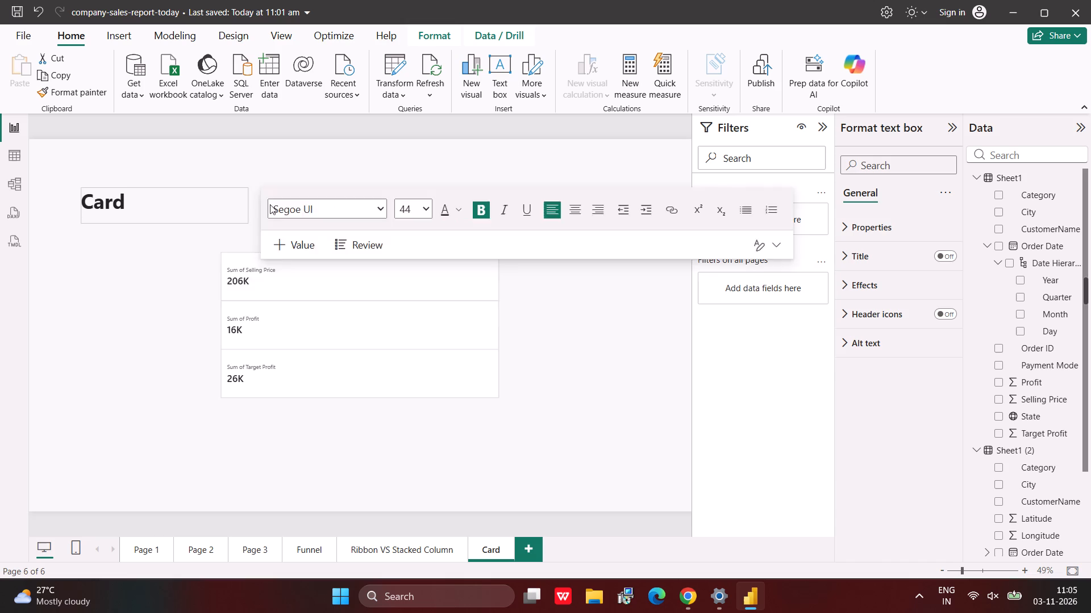
pyautogui.moveTo(270, 204); pyautogui.dragTo(441, 198)
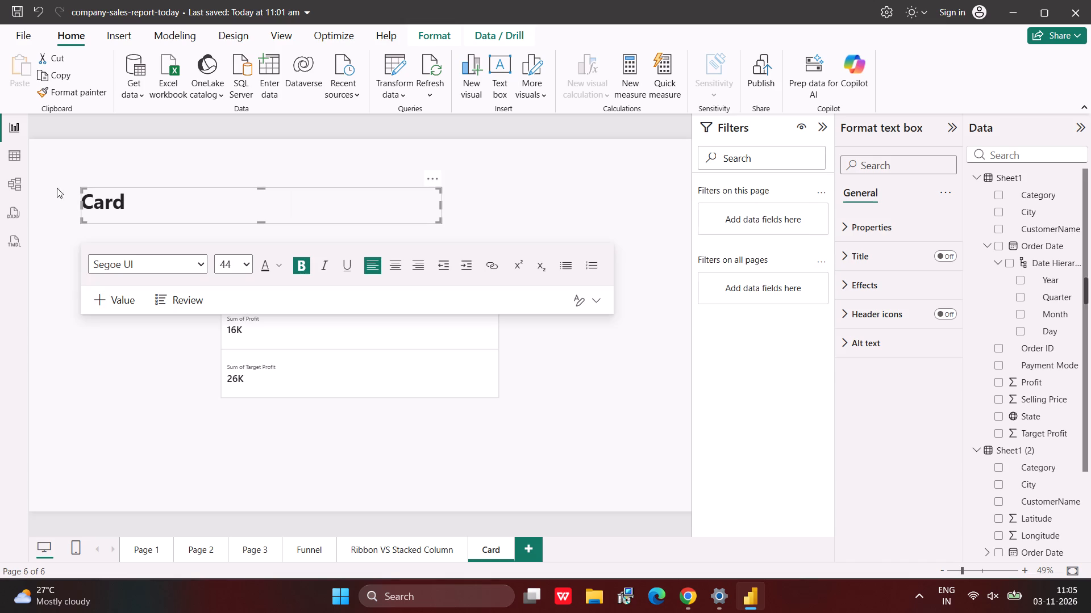
pyautogui.moveTo(82, 203); pyautogui.dragTo(168, 208)
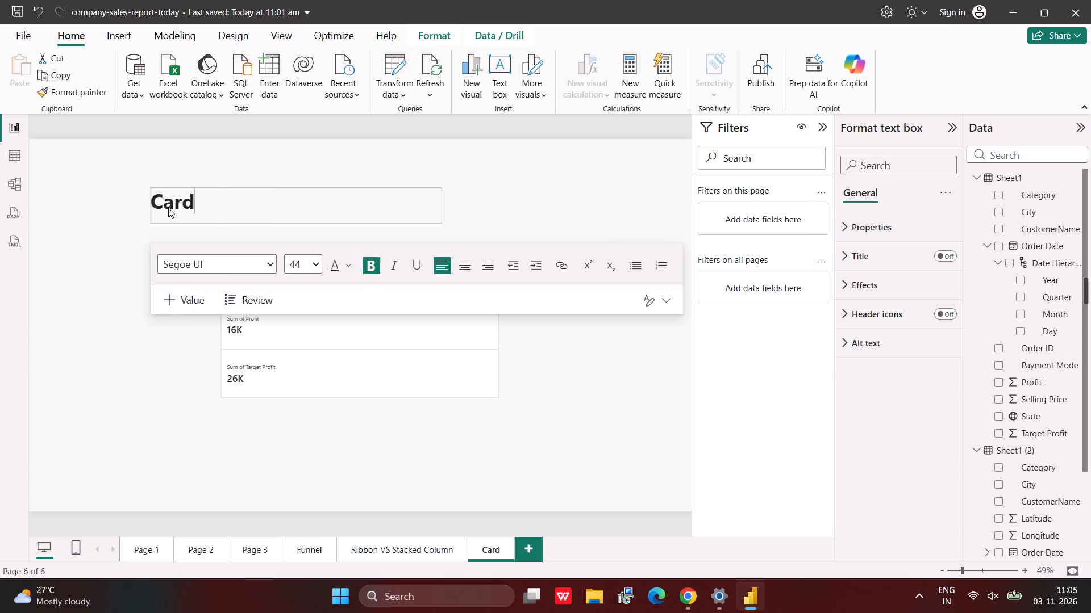
pyautogui.moveTo(168, 208); pyautogui.dragTo(391, 224)
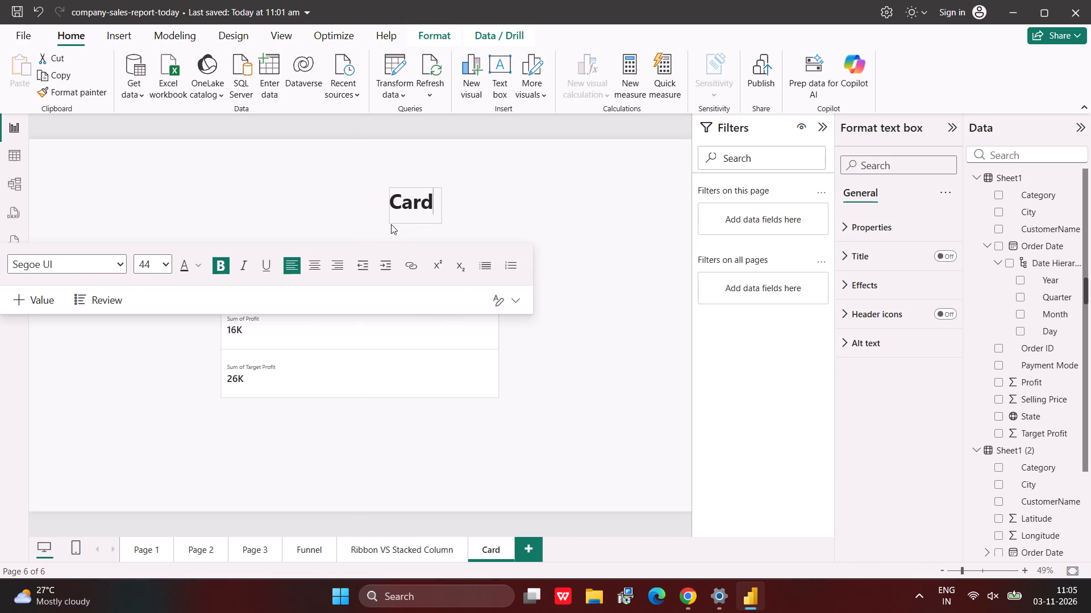
pyautogui.moveTo(391, 224); pyautogui.dragTo(370, 224)
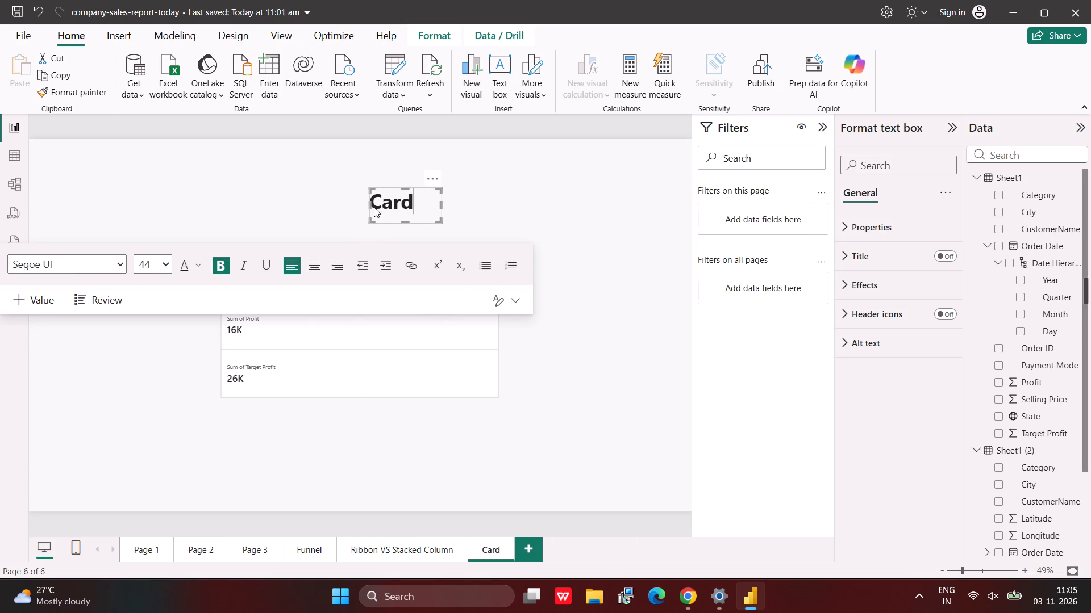
# Add two leading spaces before "Card" to centre the heading within its text box.
pyautogui.click(376, 208)
pyautogui.click(382, 200)
pyautogui.press('Left')
pyautogui.press('space')
pyautogui.press('space')
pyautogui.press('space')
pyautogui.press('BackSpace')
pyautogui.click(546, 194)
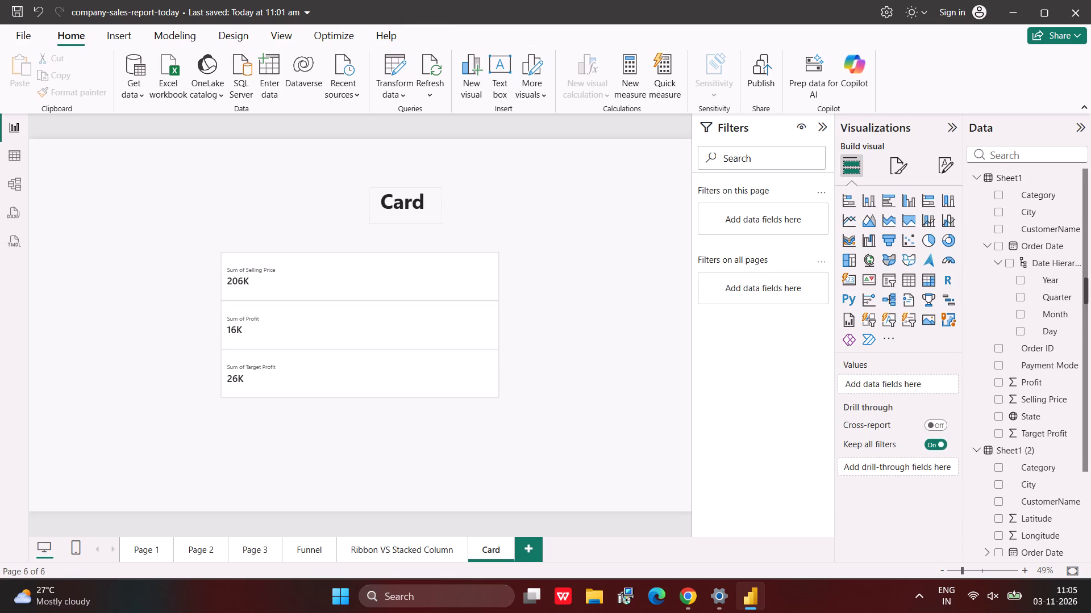
# Extend the "Card" text box's left edge outward and pull in its right edge so the box fits closely around the heading.
pyautogui.click(382, 211)
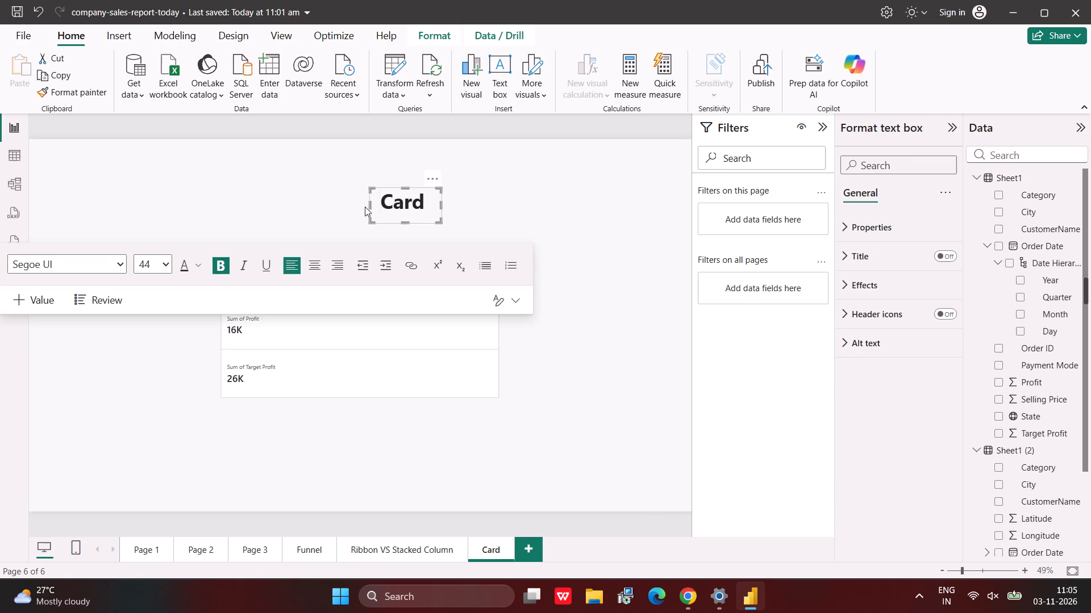
pyautogui.moveTo(369, 204); pyautogui.dragTo(312, 203)
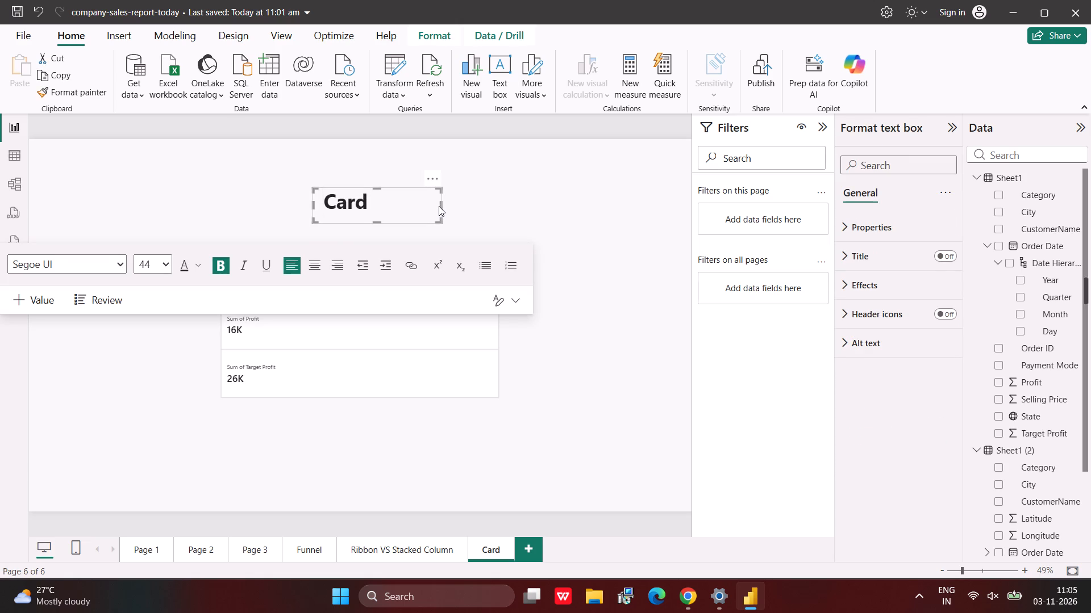
pyautogui.moveTo(440, 205); pyautogui.dragTo(378, 198)
pyautogui.click(435, 212)
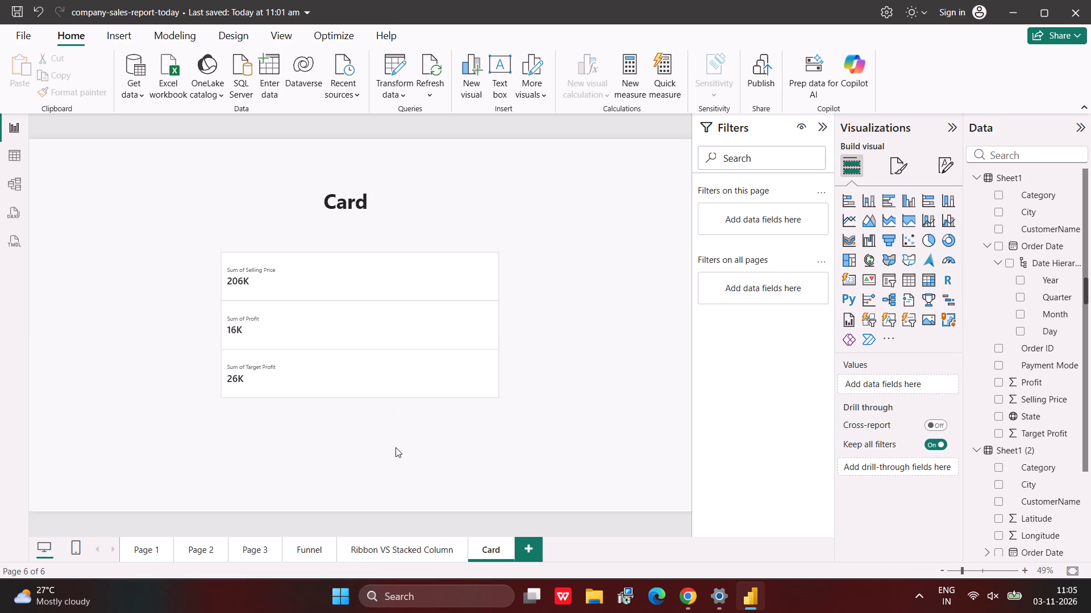
# Give the "Card" text box a light grey background matching the headings on the Ribbon VS Stacked Column page.
pyautogui.click(378, 541)
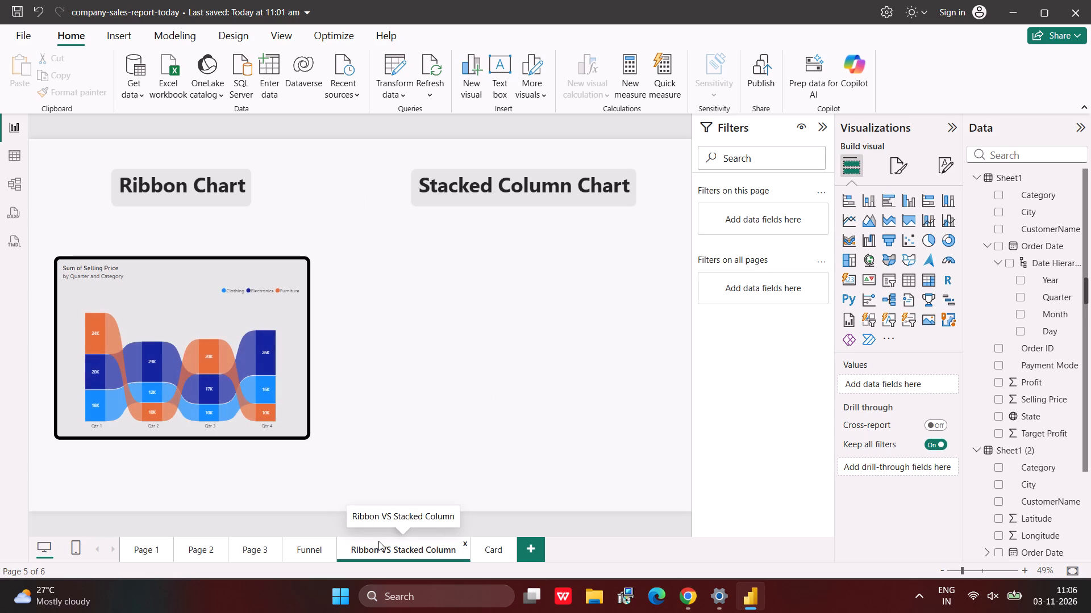
pyautogui.click(499, 553)
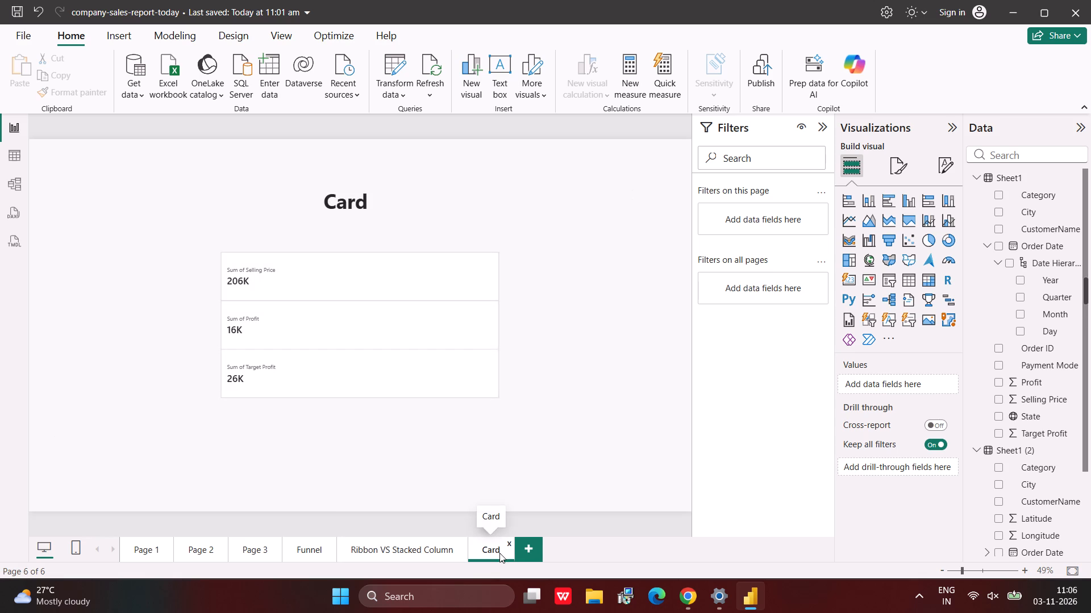
pyautogui.click(370, 208)
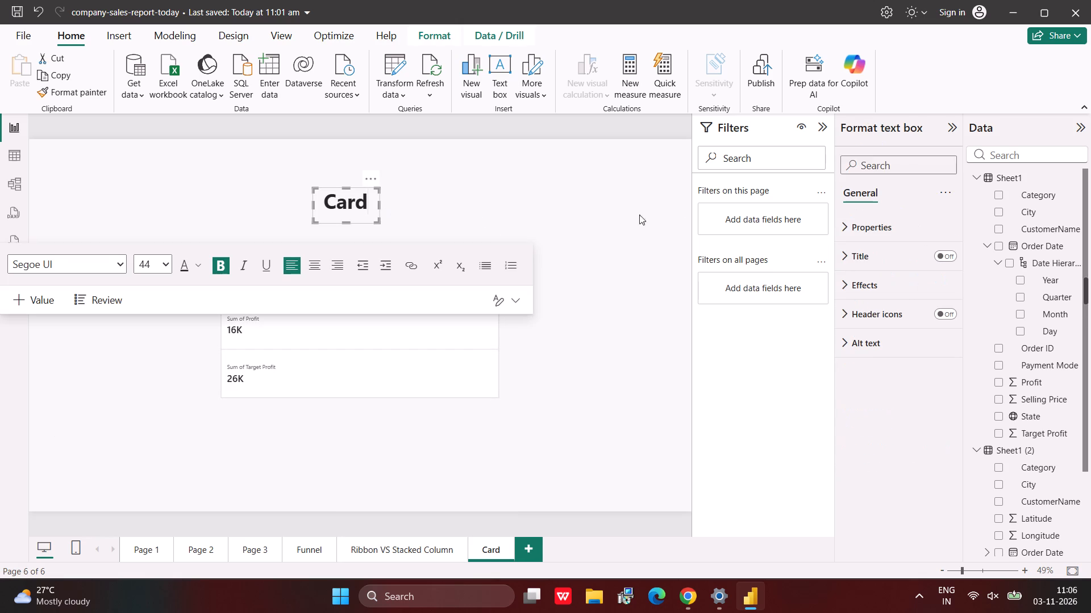
pyautogui.click(863, 288)
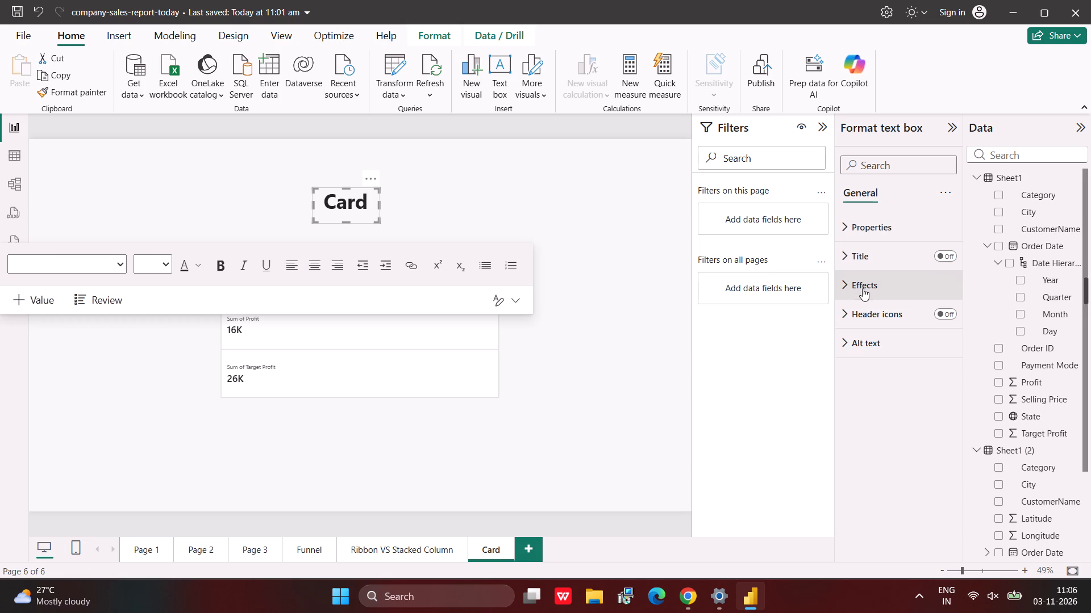
pyautogui.click(941, 322)
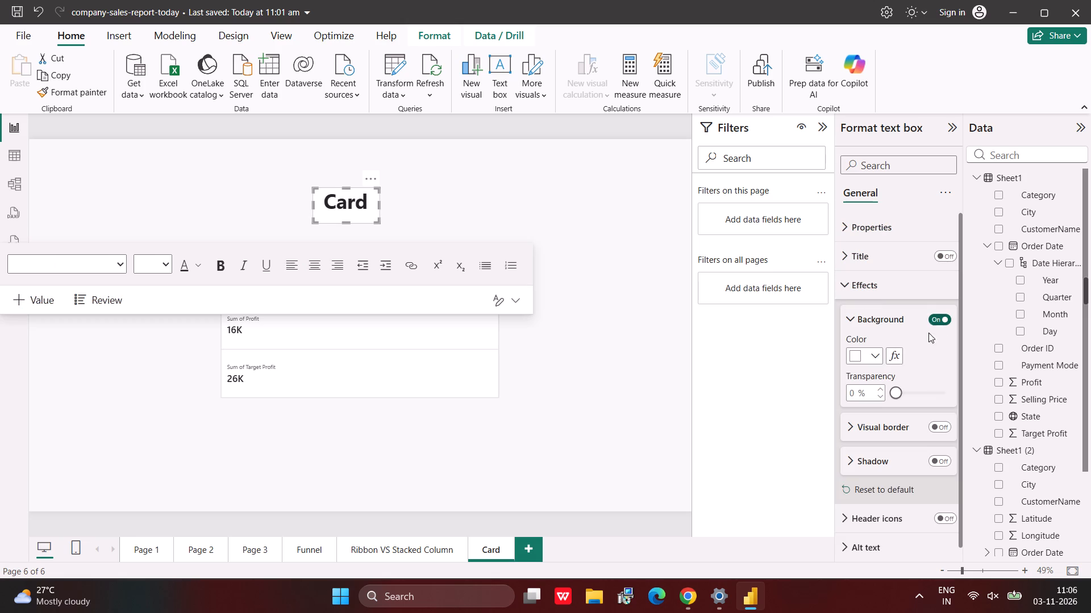
pyautogui.click(867, 352)
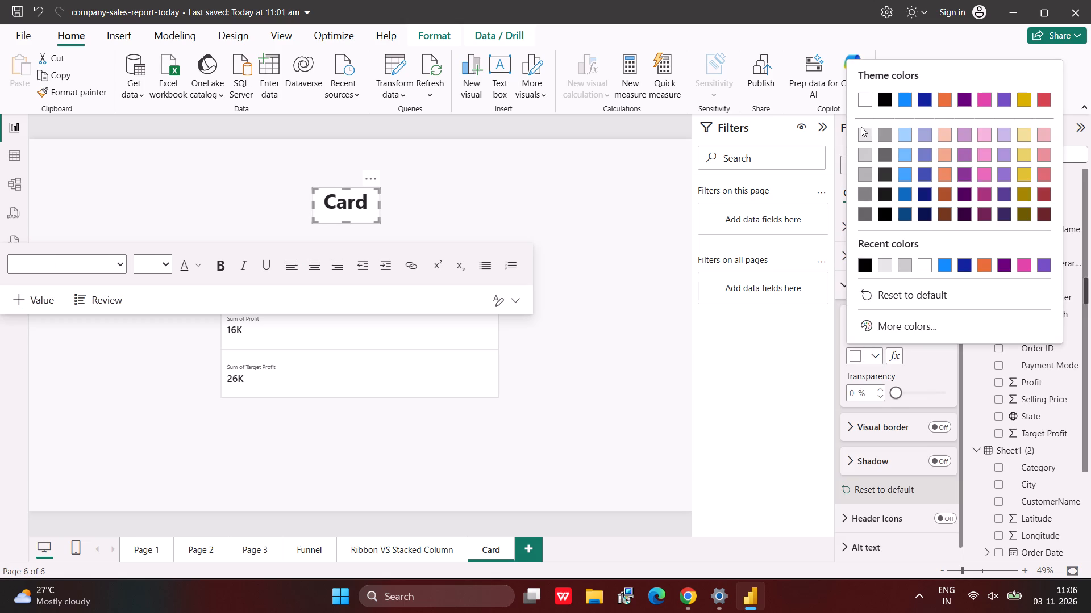
pyautogui.click(861, 127)
pyautogui.click(861, 131)
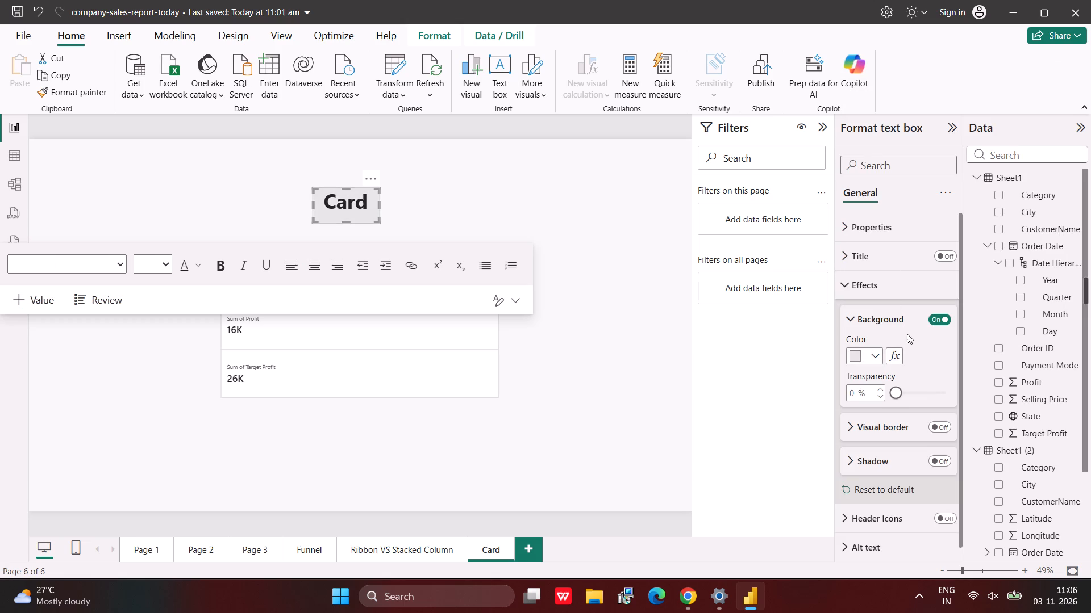
# Add a black visual border 4 px wide to the "Card" text box.
pyautogui.scroll(-1, 912, 375)
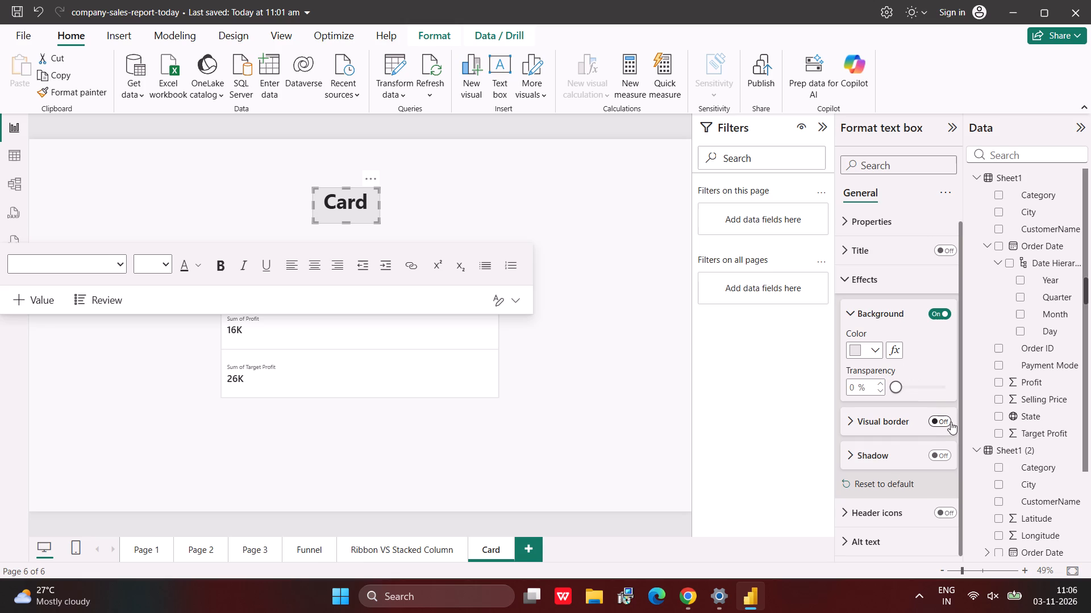
pyautogui.click(944, 421)
pyautogui.click(909, 419)
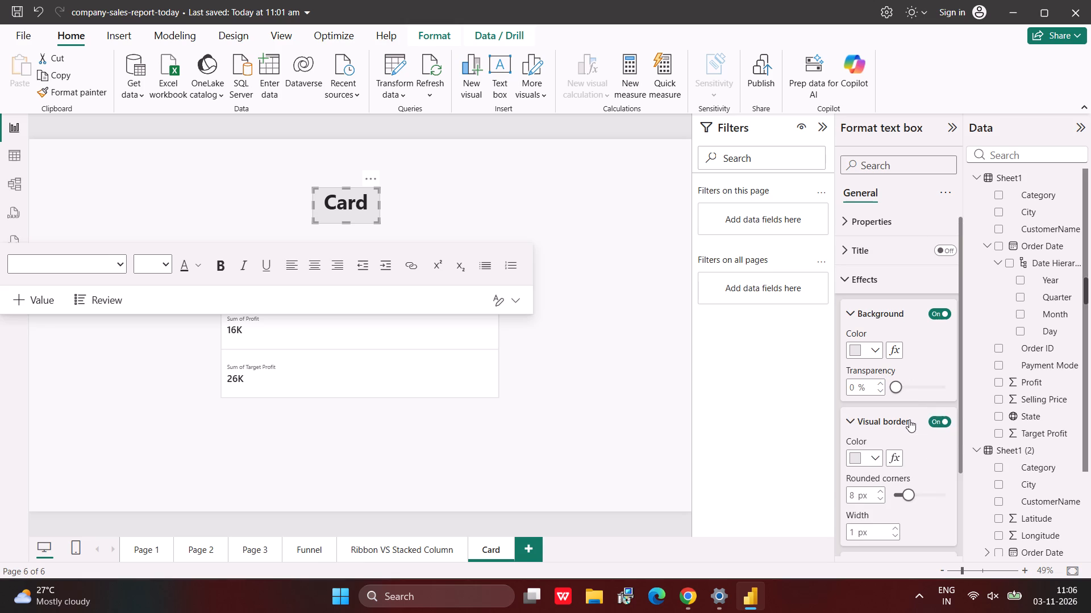
pyautogui.click(871, 453)
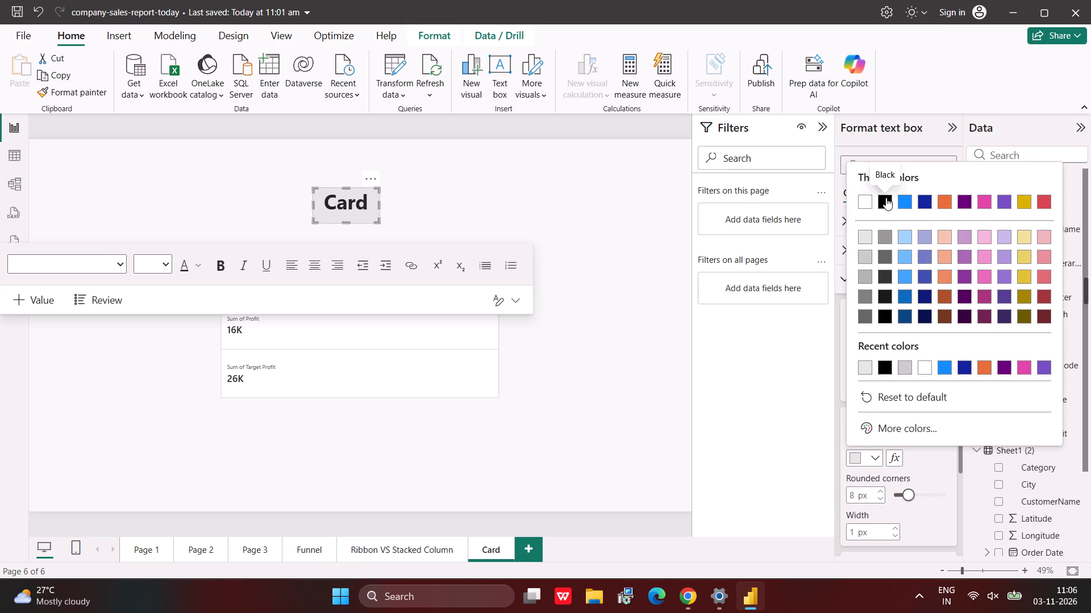
pyautogui.click(886, 198)
pyautogui.scroll(-1, 890, 456)
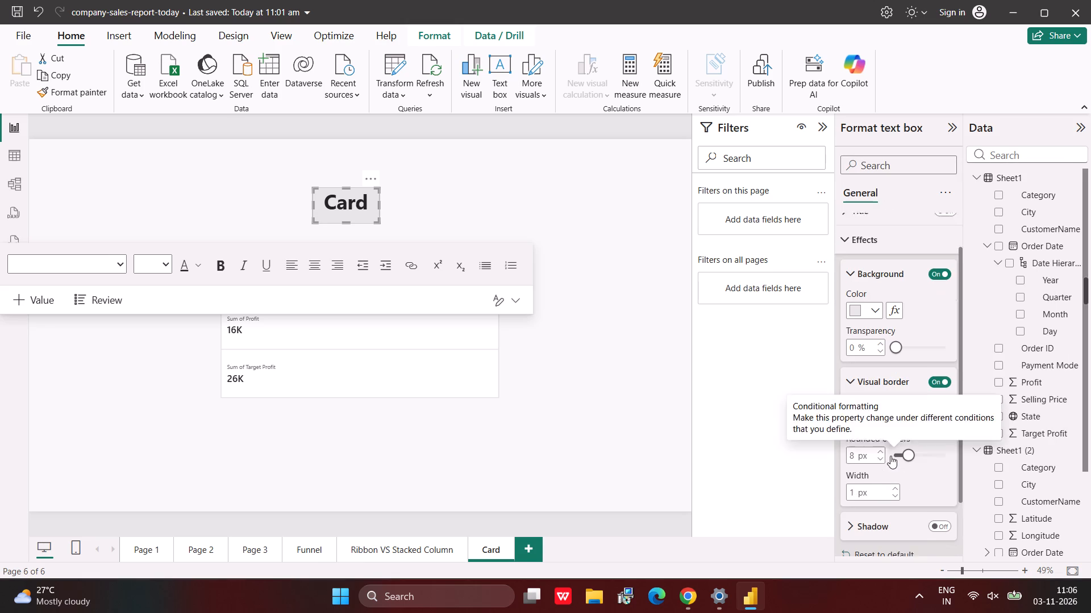
pyautogui.scroll(-1, 890, 456)
pyautogui.tripleClick(893, 484)
pyautogui.click(893, 484)
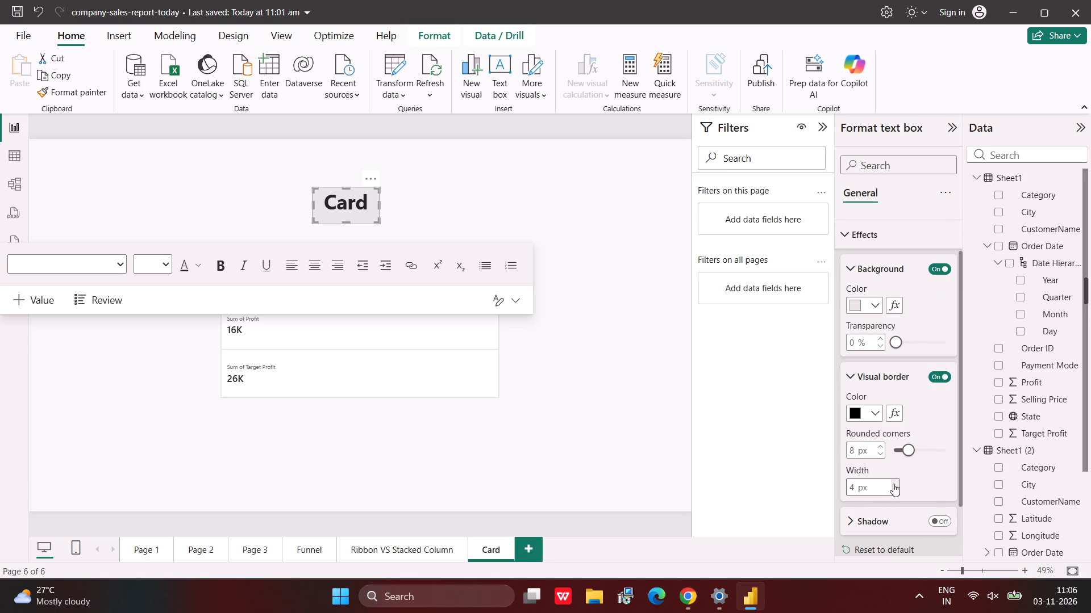
pyautogui.click(623, 280)
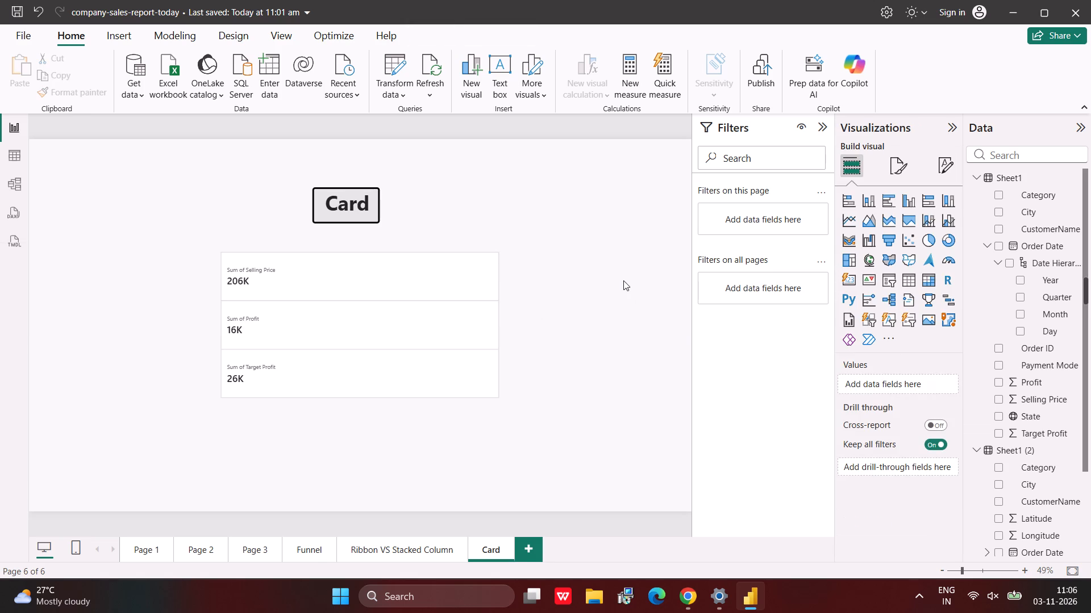
# Move the card visual slightly down and left so it is centred beneath the "Card" heading.
pyautogui.moveTo(468, 321); pyautogui.dragTo(460, 338)
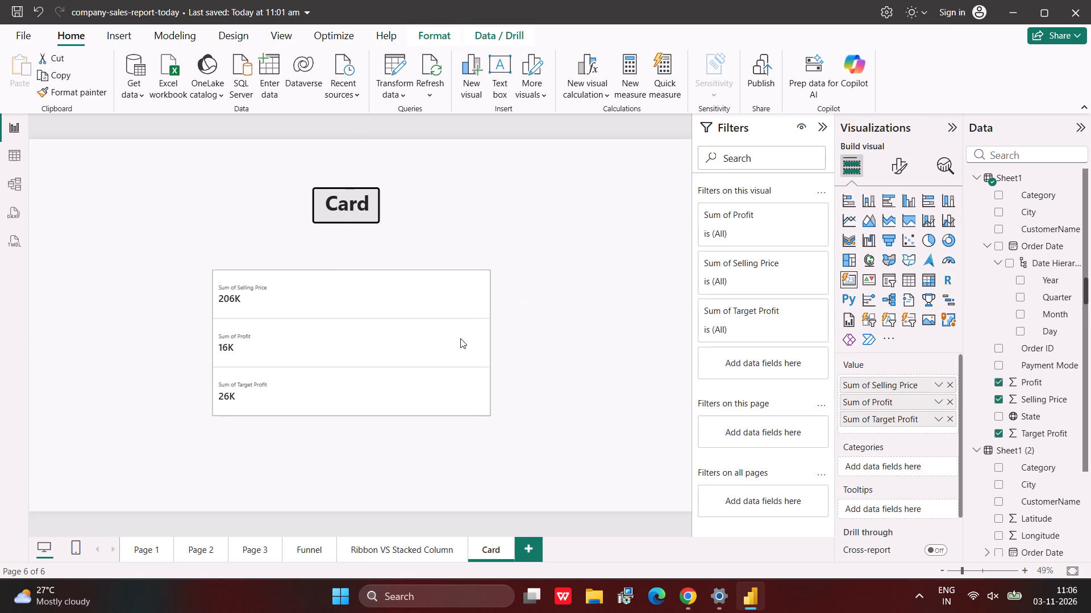
pyautogui.moveTo(460, 338); pyautogui.dragTo(455, 342)
pyautogui.click(571, 313)
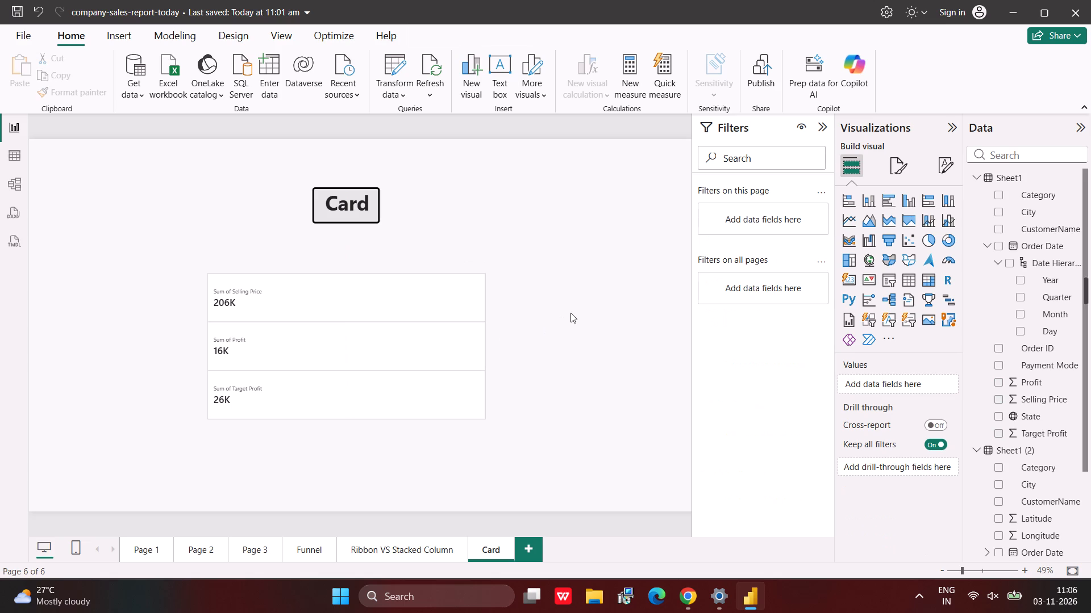
# Turn on the card visual's overall background and set its colour to the lightest grey theme shade.
pyautogui.click(451, 362)
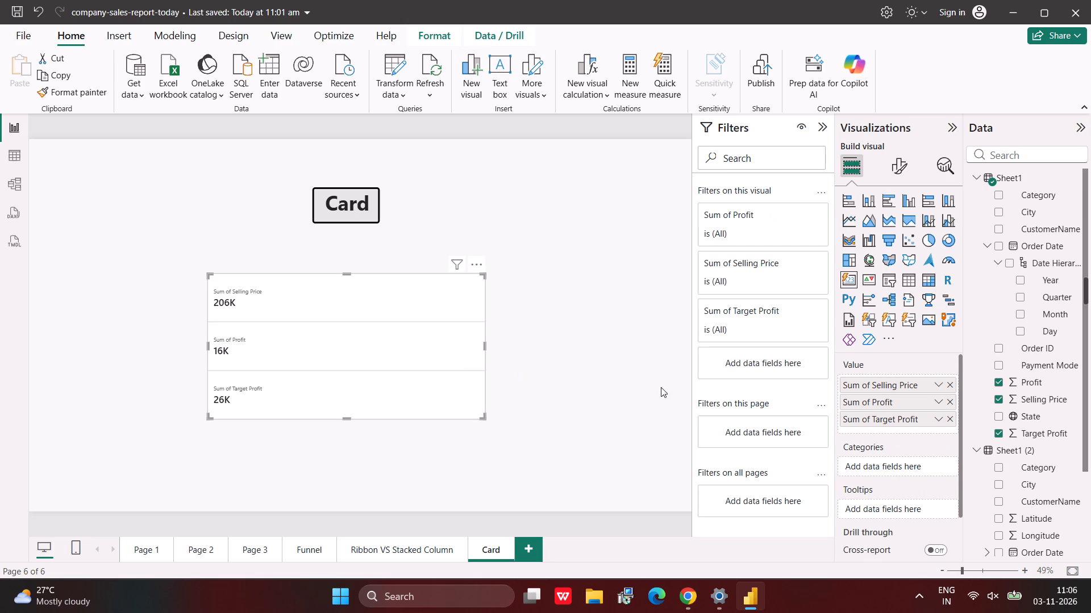
pyautogui.click(906, 161)
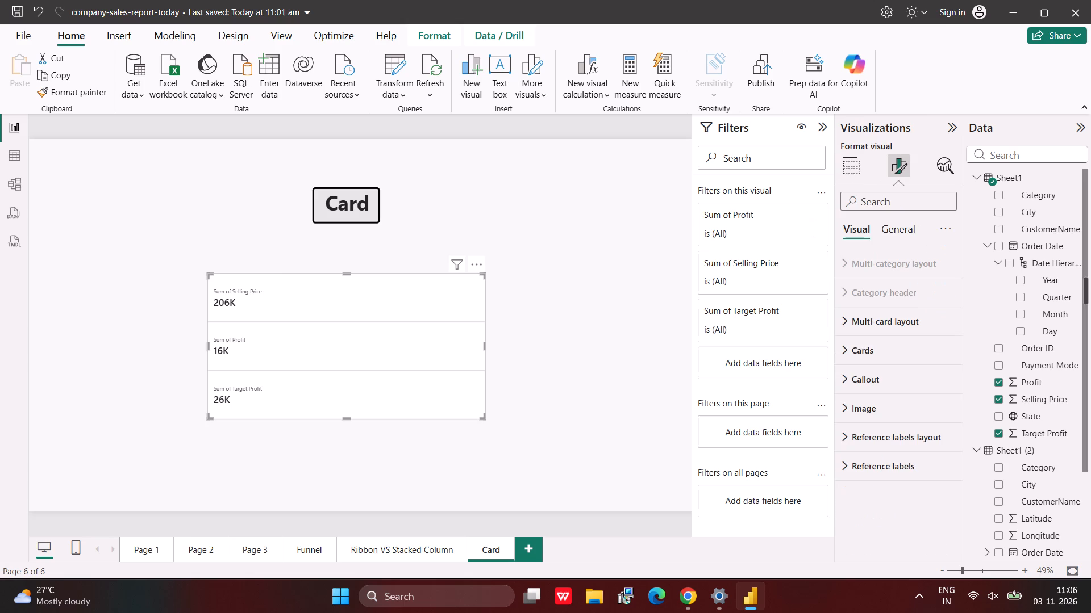
pyautogui.click(888, 224)
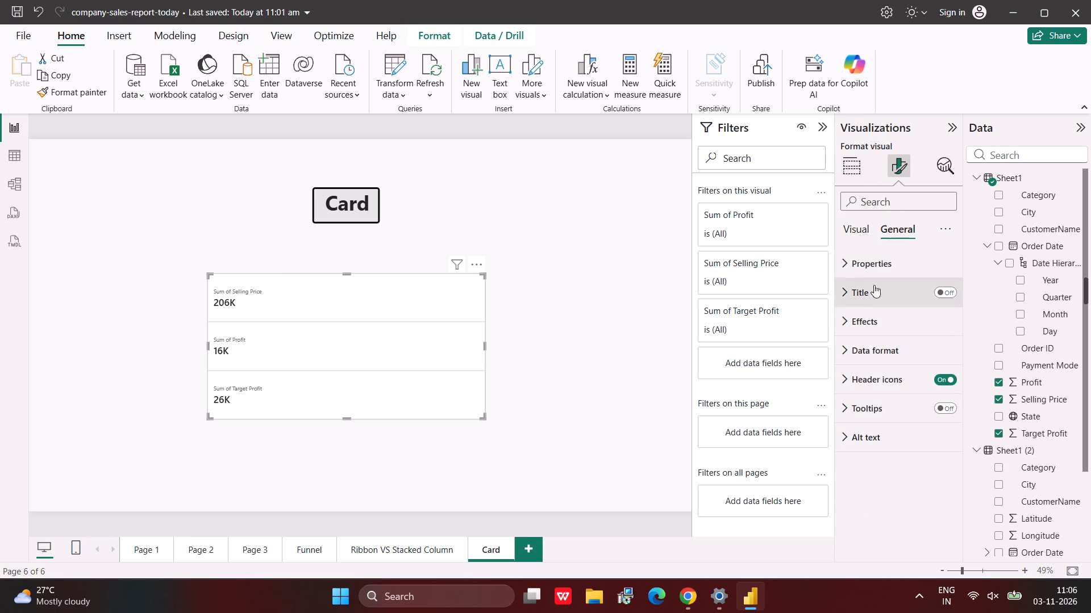
pyautogui.click(865, 308)
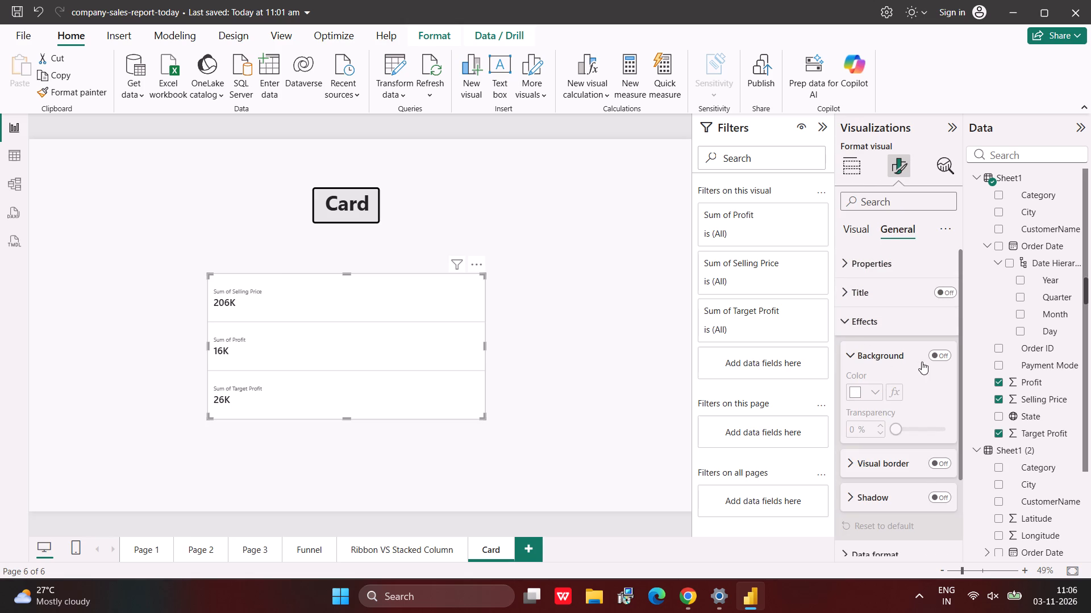
pyautogui.click(931, 357)
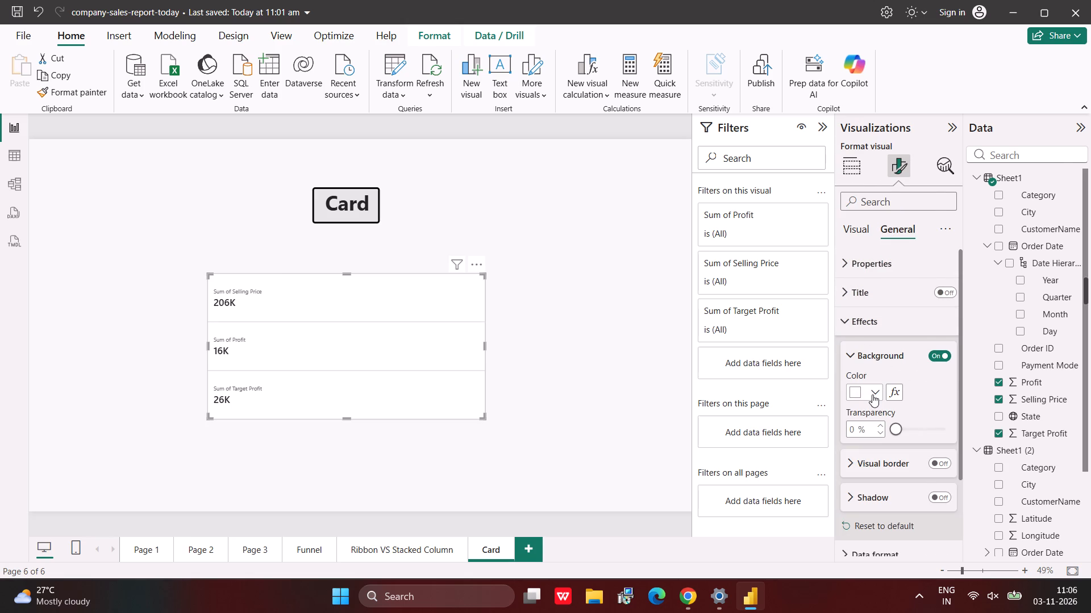
pyautogui.click(872, 394)
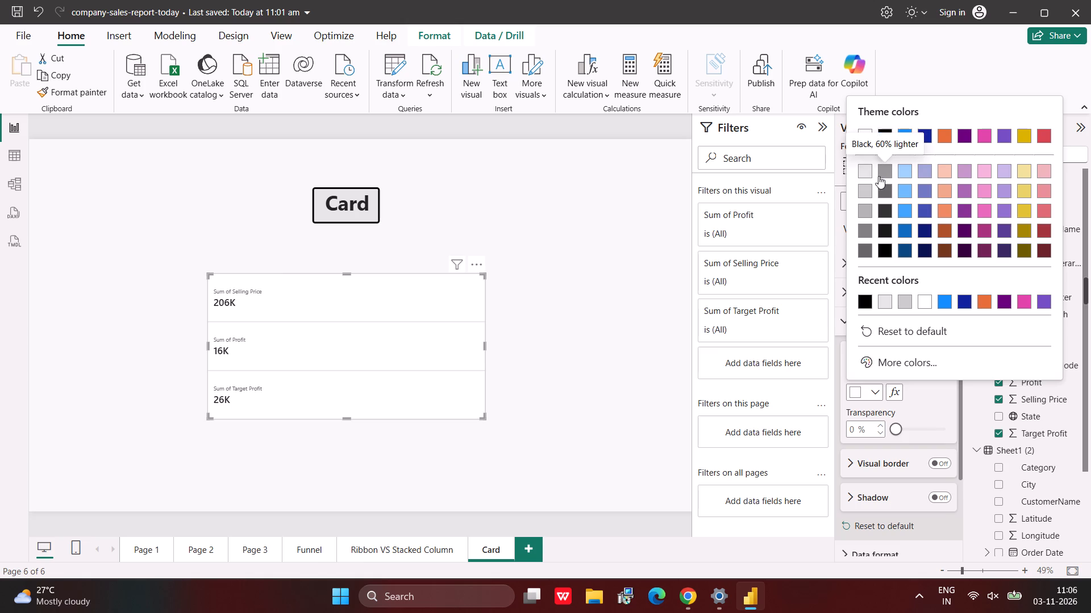
pyautogui.click(865, 173)
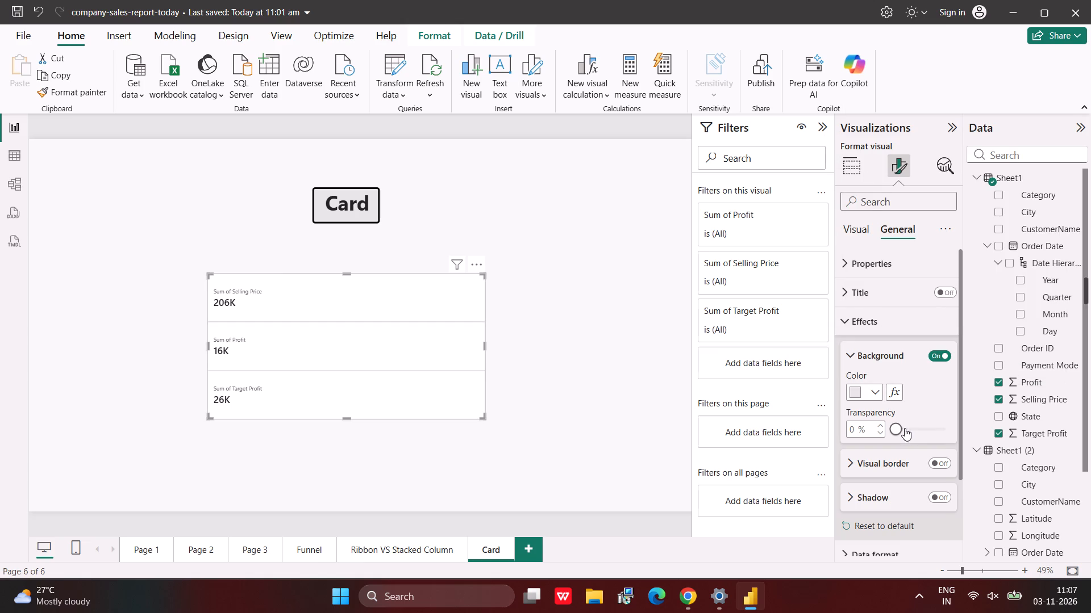
# Add a red #D64550 visual border to the card visual, with 12 px rounded corners and an increased width.
pyautogui.scroll(-1, 939, 396)
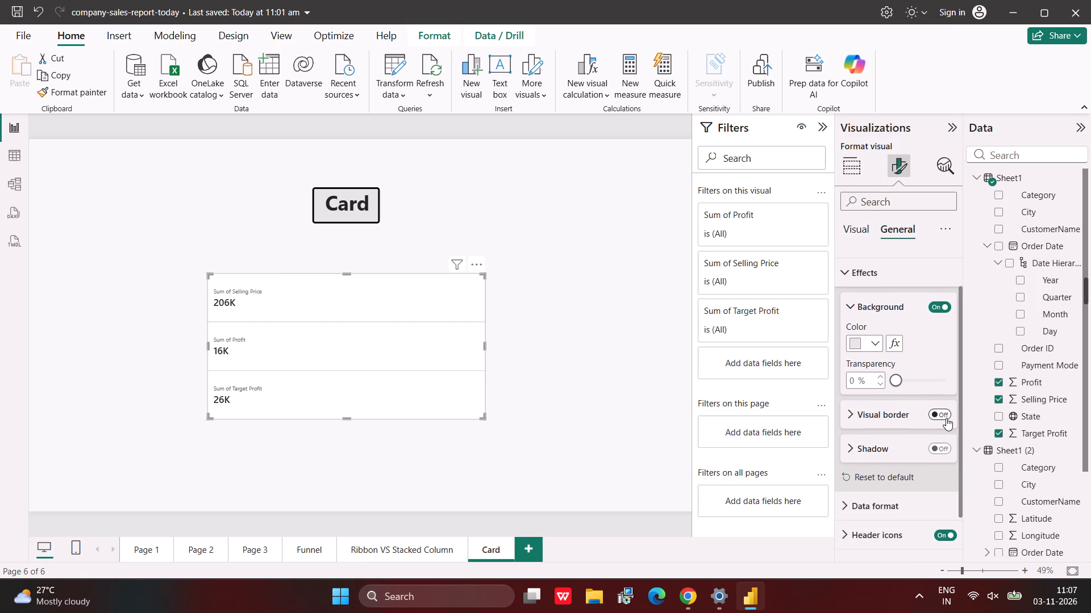
pyautogui.click(946, 418)
pyautogui.click(883, 414)
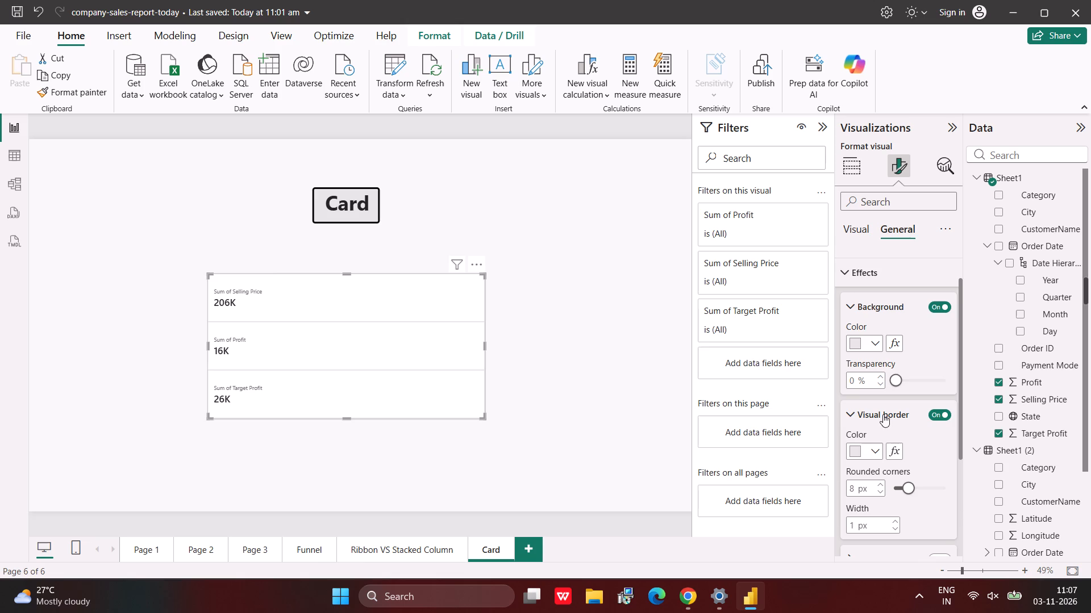
pyautogui.click(873, 452)
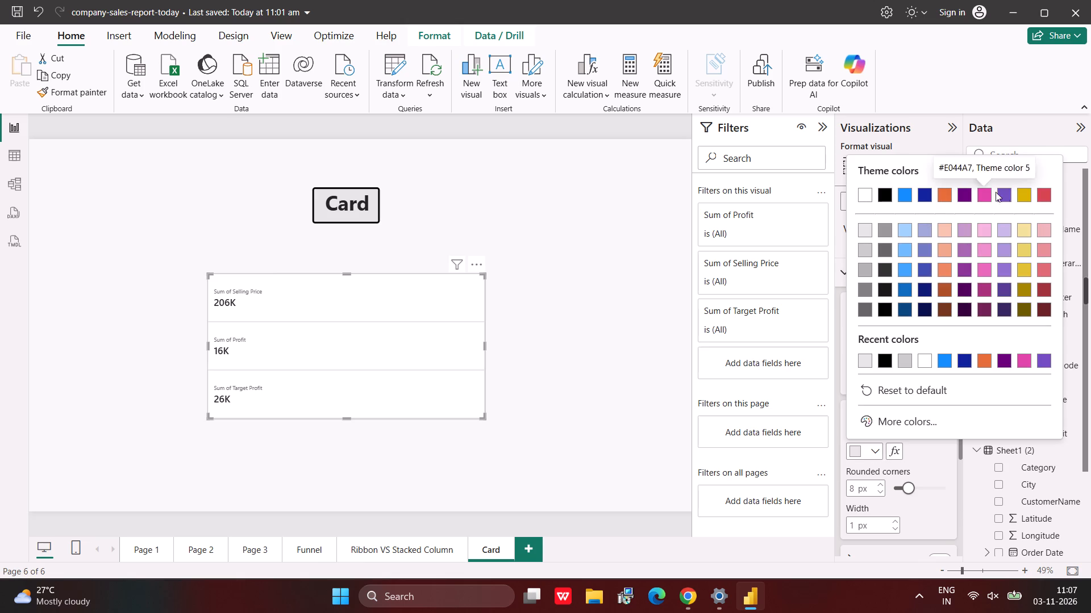
pyautogui.click(1044, 195)
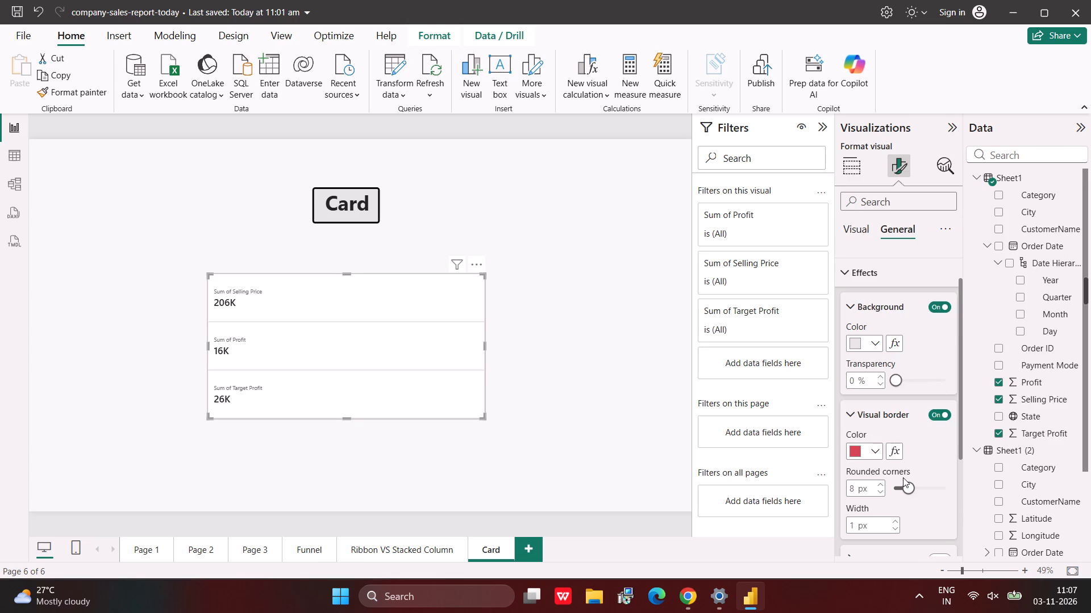
pyautogui.click(915, 488)
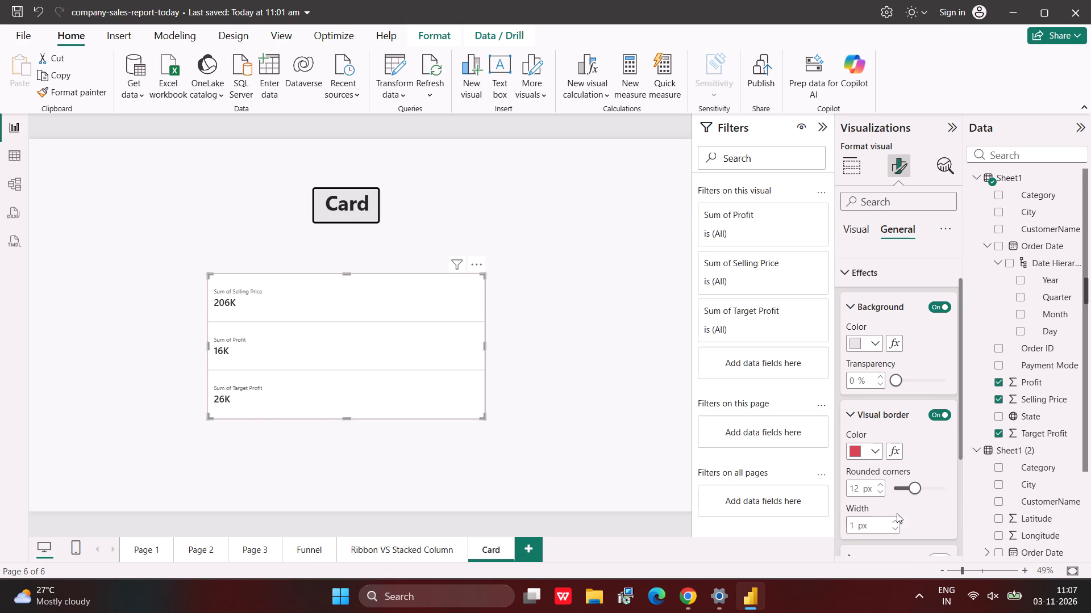
pyautogui.tripleClick(894, 520)
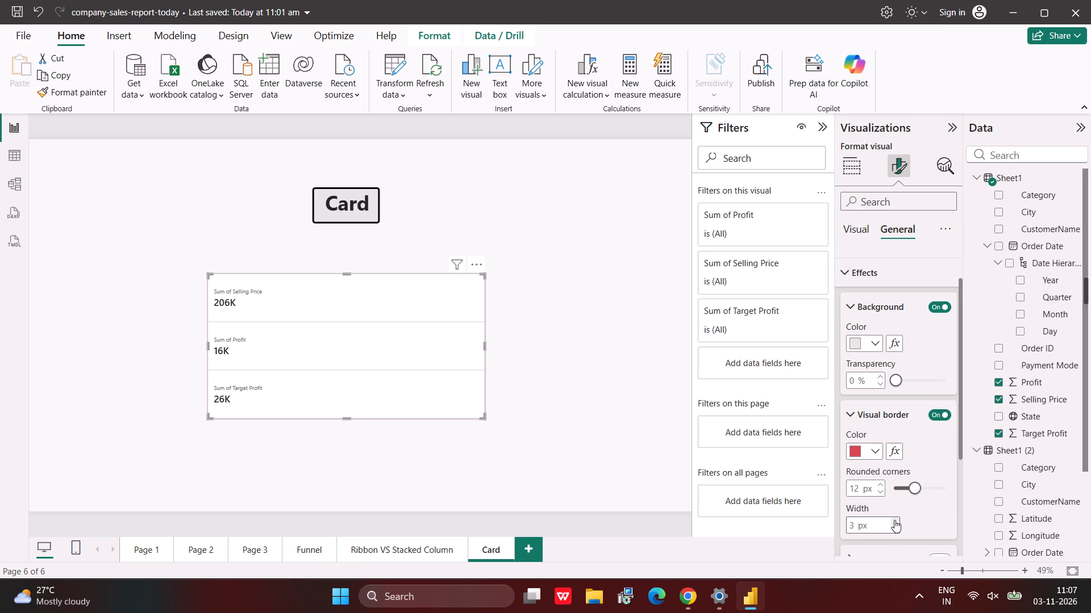
pyautogui.click(894, 520)
pyautogui.click(631, 428)
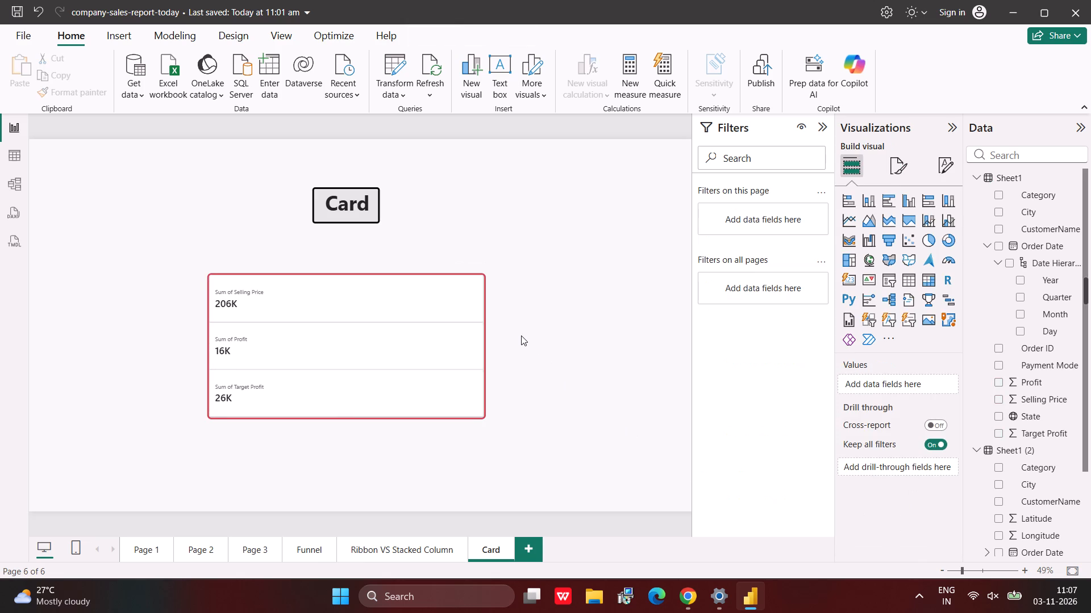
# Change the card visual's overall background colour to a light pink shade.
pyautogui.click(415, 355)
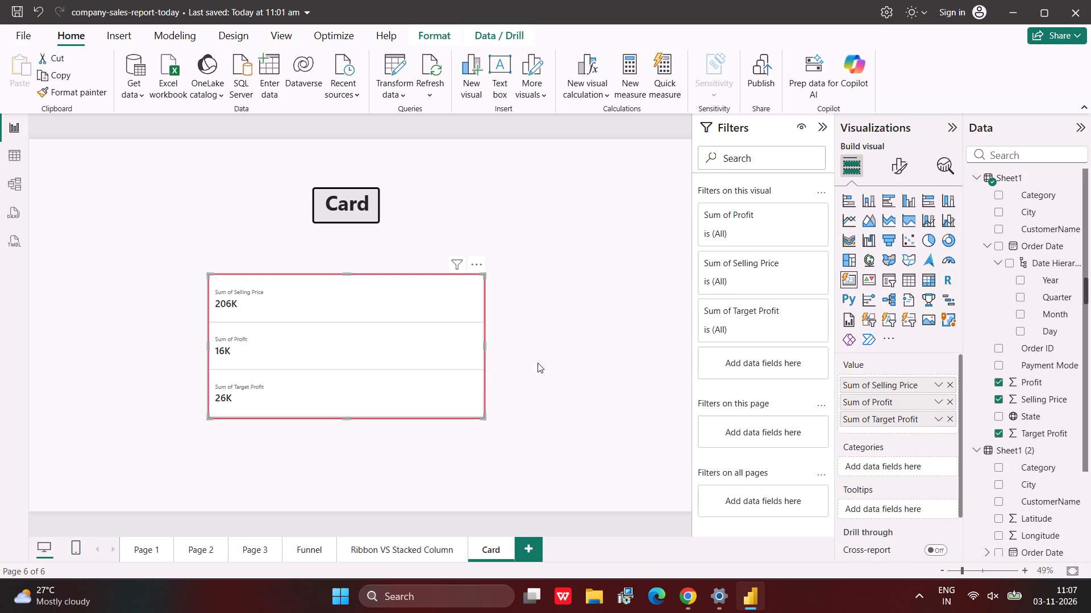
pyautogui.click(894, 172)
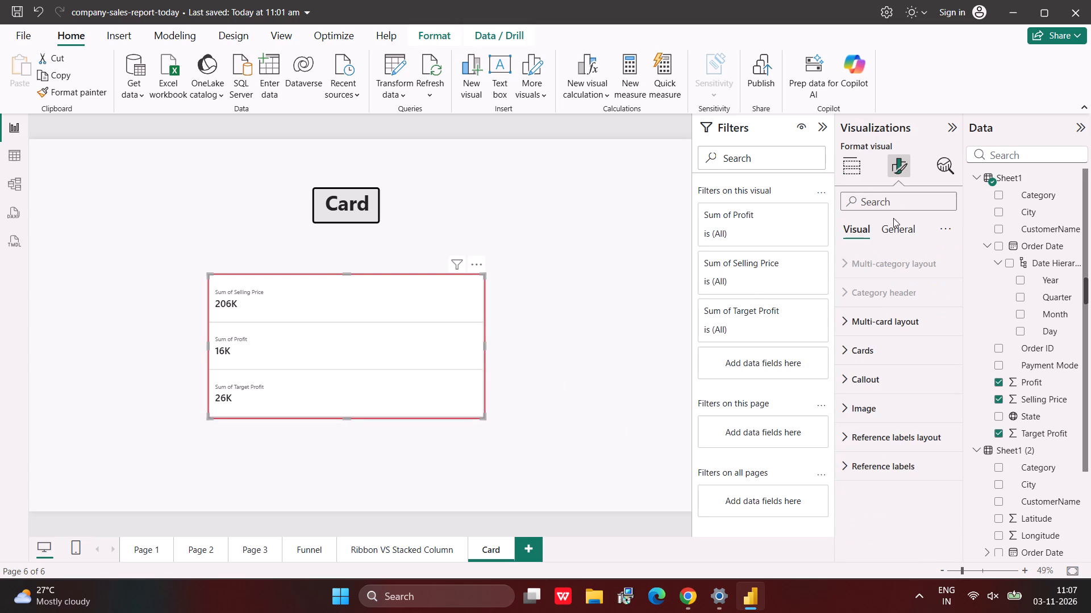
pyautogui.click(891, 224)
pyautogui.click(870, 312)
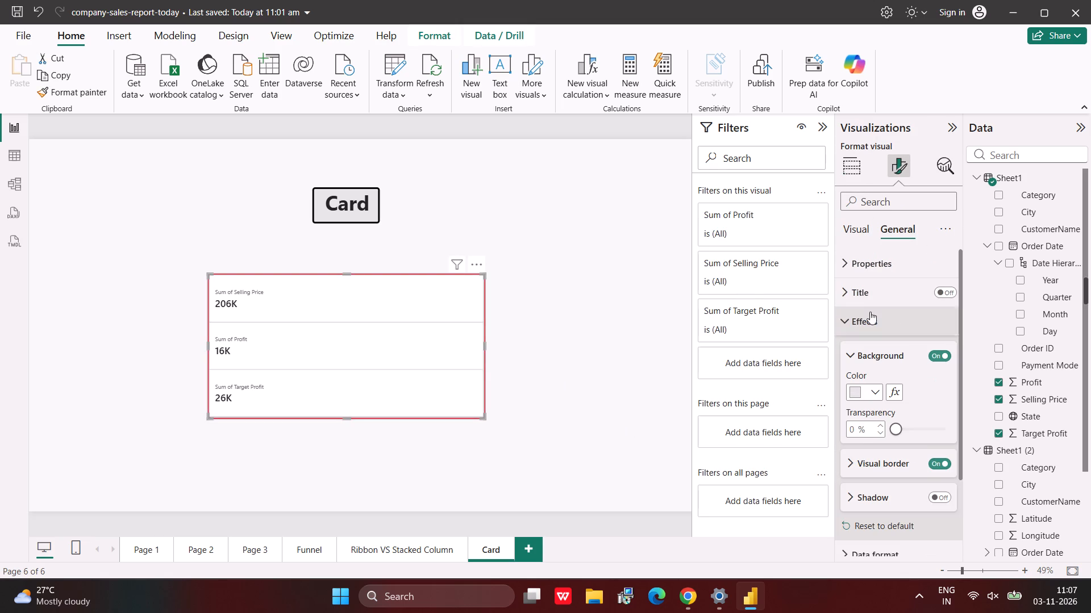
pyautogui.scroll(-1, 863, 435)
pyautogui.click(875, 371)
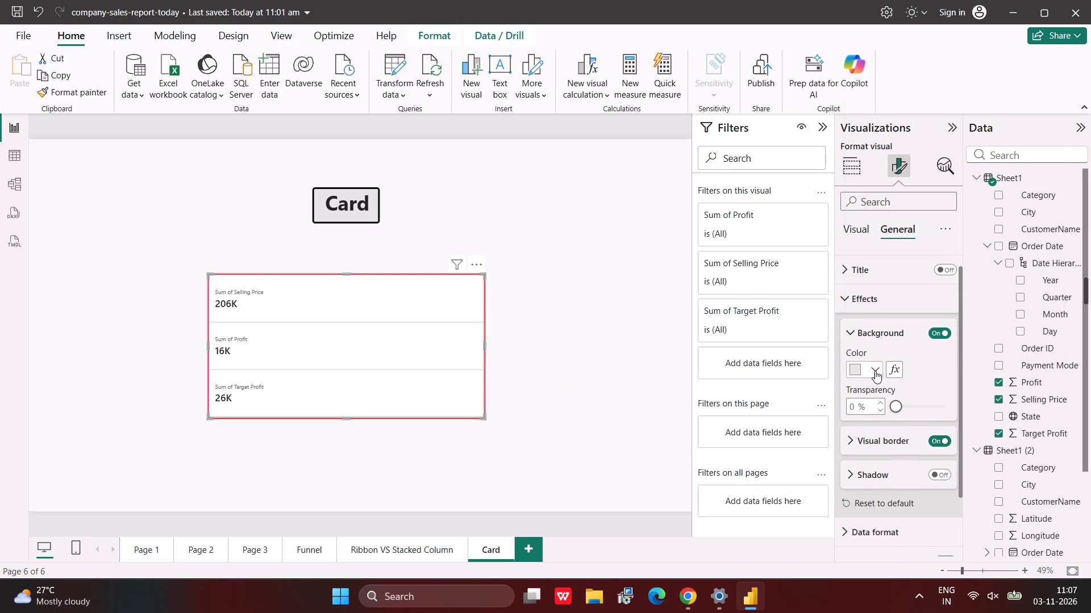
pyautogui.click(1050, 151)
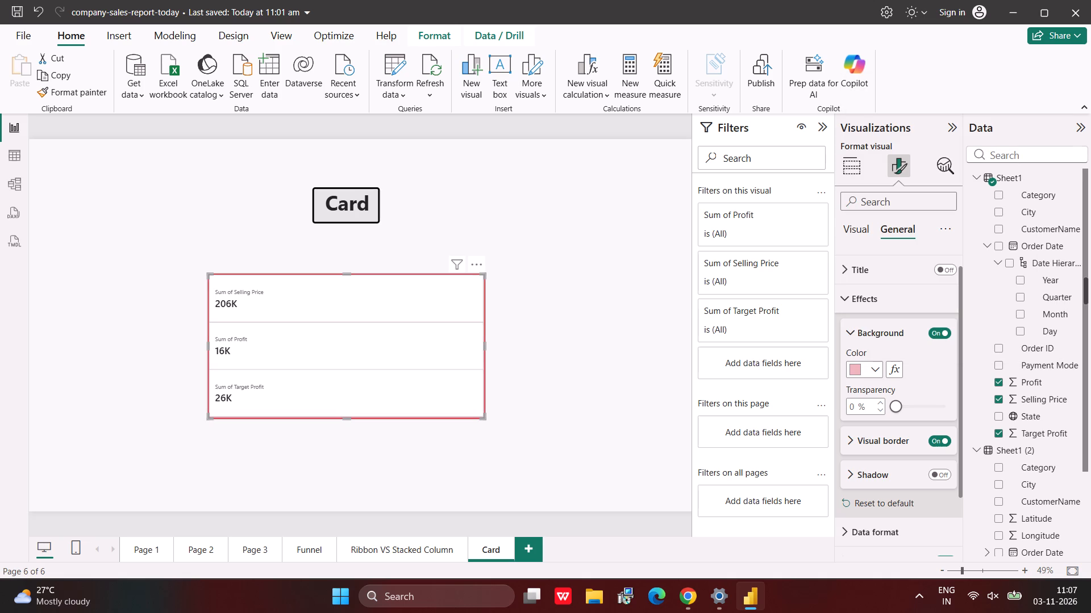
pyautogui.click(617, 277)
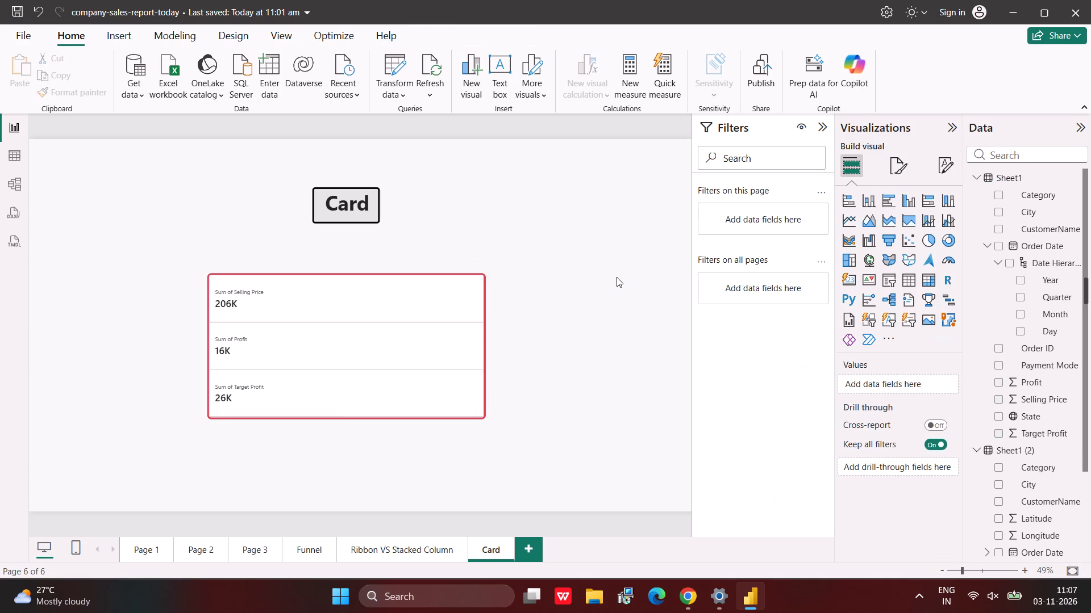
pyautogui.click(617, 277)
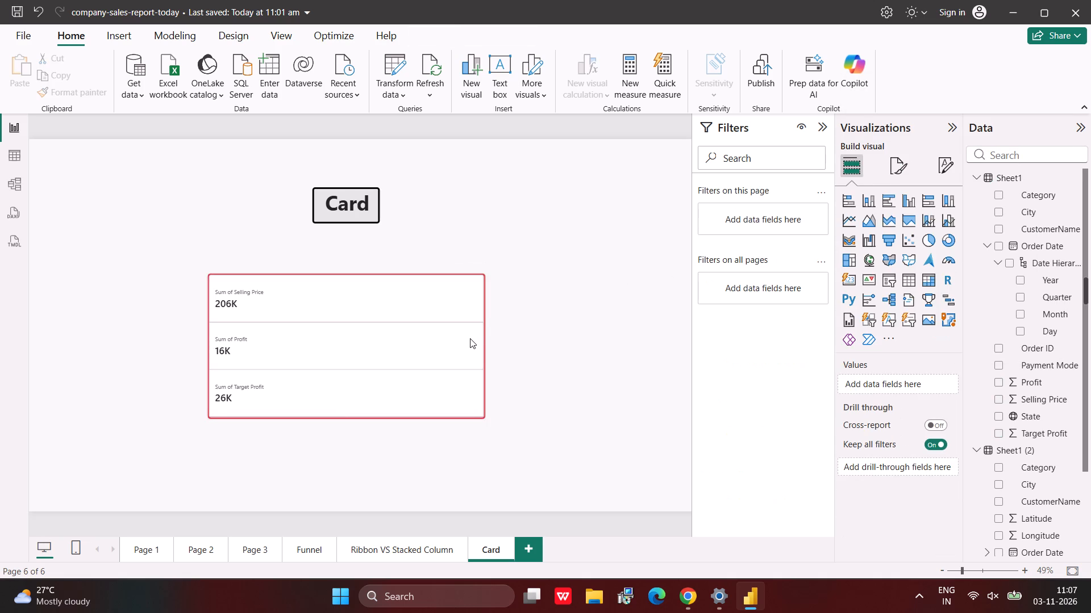
# Set the card visual's overall background colour to a deeper pink shade.
pyautogui.click(470, 338)
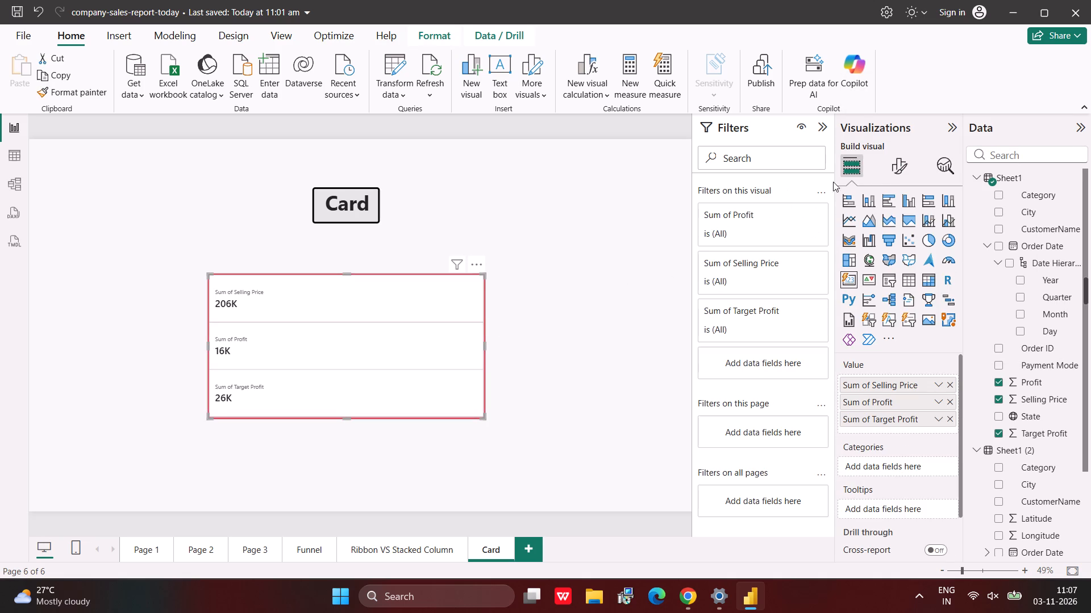
pyautogui.click(887, 179)
pyautogui.click(891, 176)
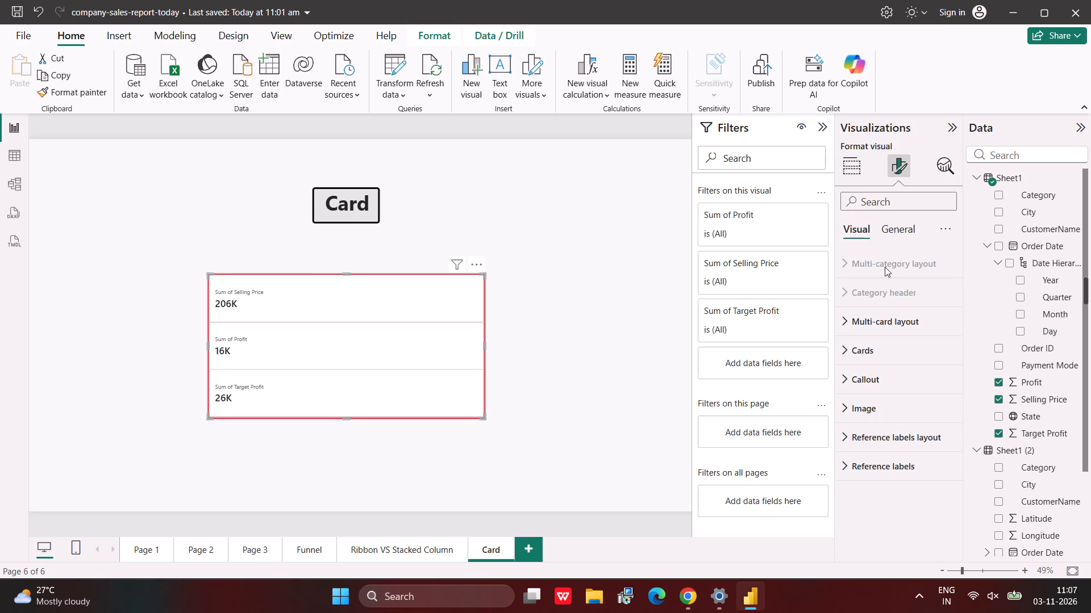
pyautogui.click(897, 231)
pyautogui.click(885, 333)
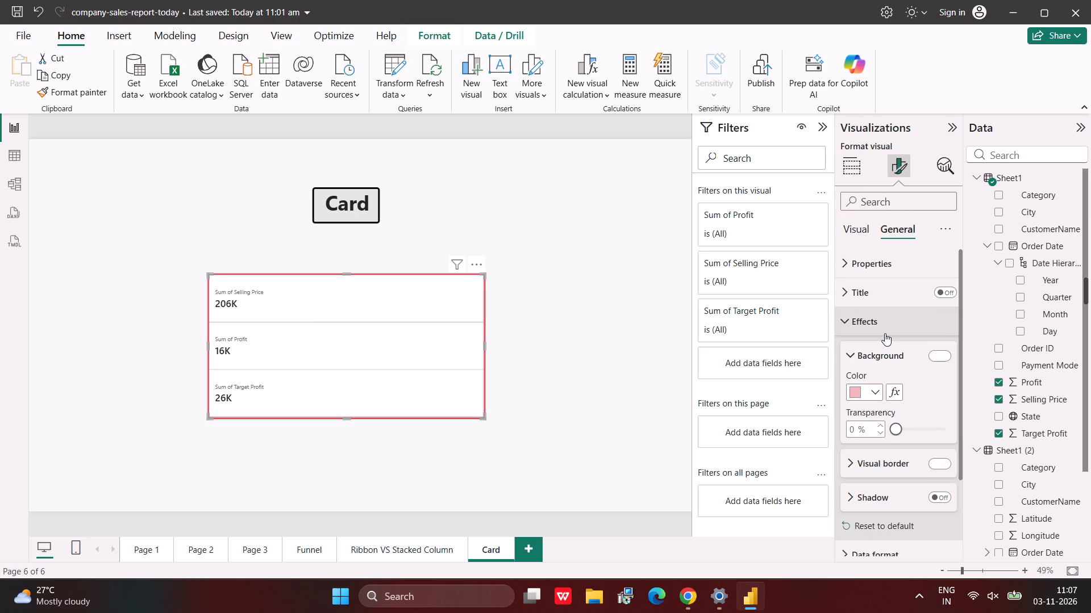
pyautogui.click(870, 391)
pyautogui.click(1048, 186)
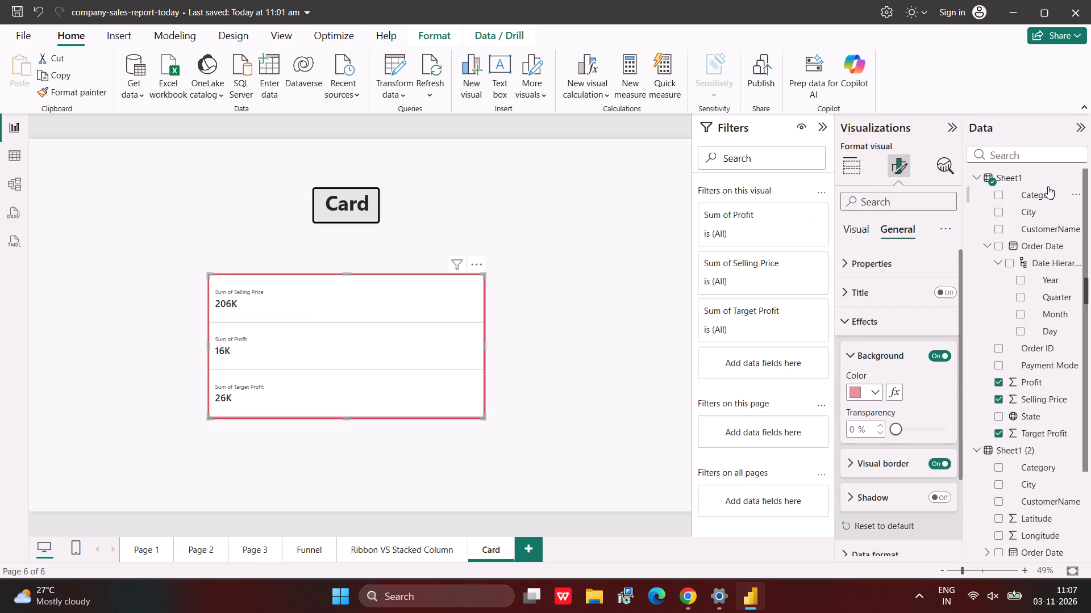
pyautogui.click(609, 301)
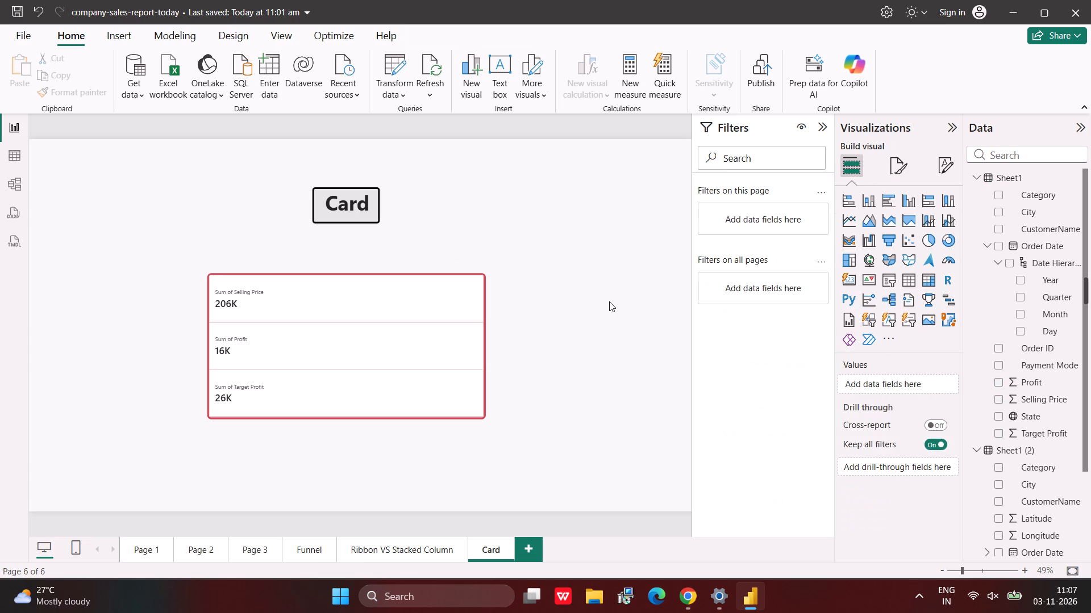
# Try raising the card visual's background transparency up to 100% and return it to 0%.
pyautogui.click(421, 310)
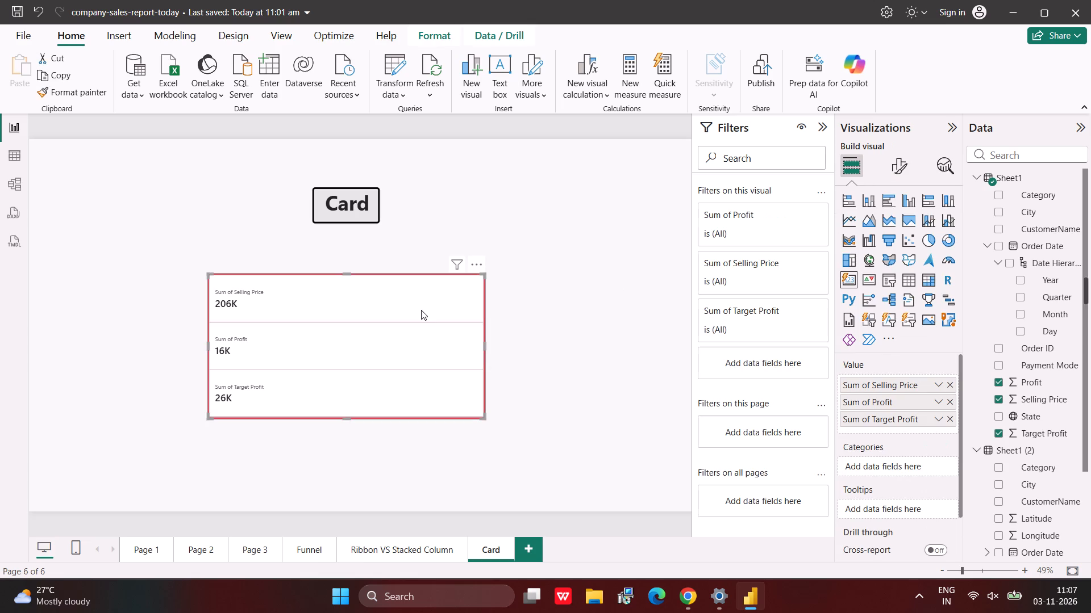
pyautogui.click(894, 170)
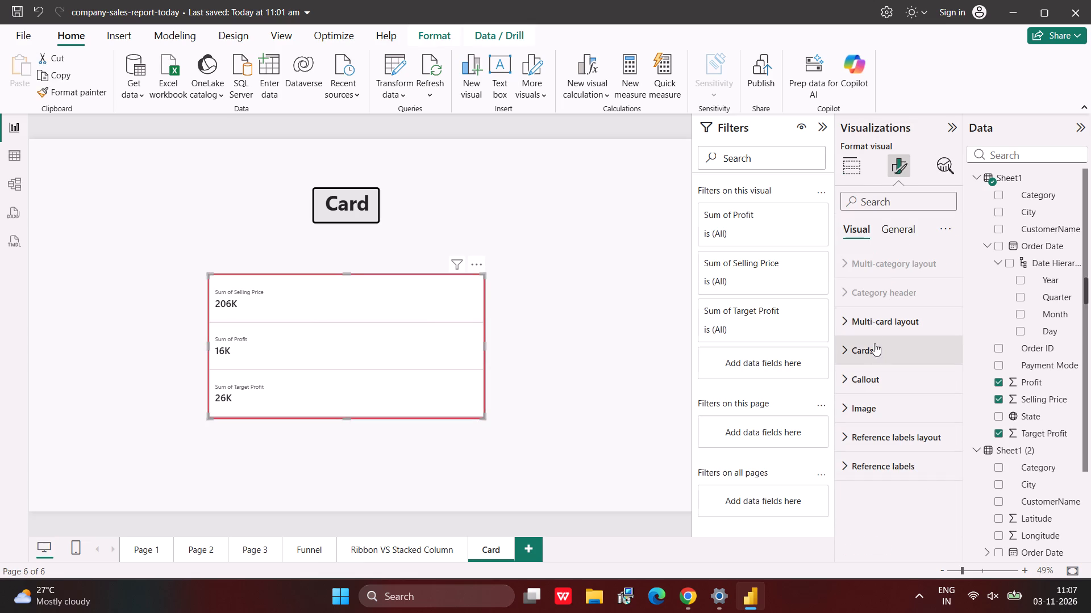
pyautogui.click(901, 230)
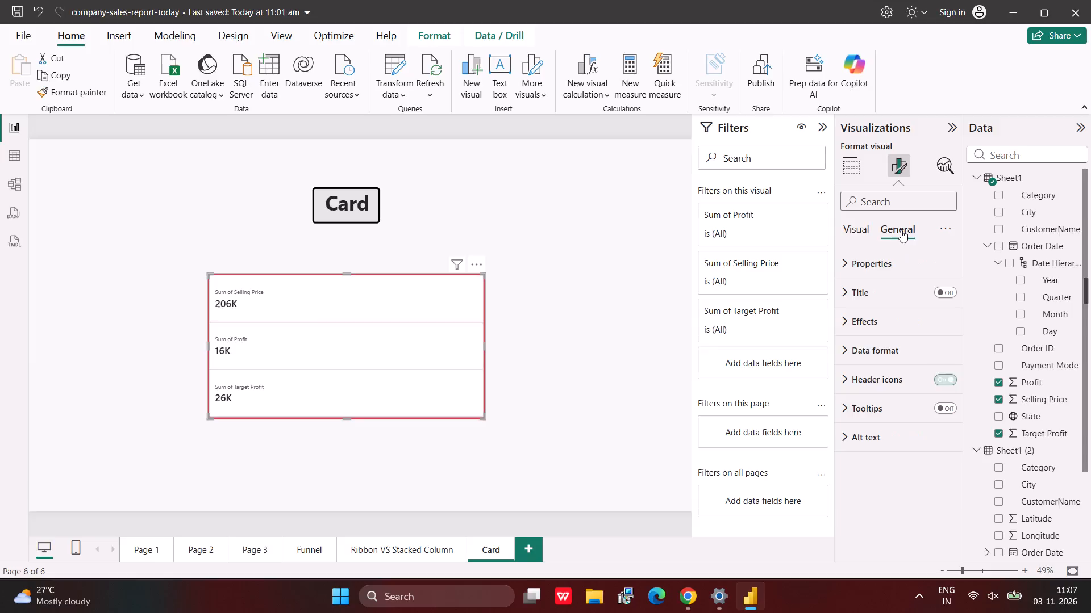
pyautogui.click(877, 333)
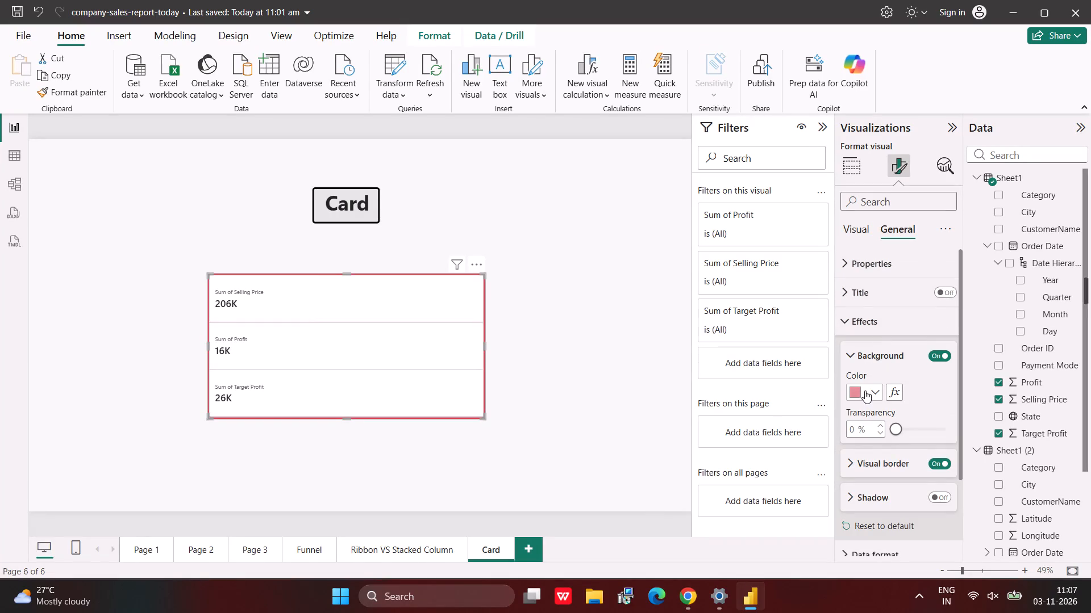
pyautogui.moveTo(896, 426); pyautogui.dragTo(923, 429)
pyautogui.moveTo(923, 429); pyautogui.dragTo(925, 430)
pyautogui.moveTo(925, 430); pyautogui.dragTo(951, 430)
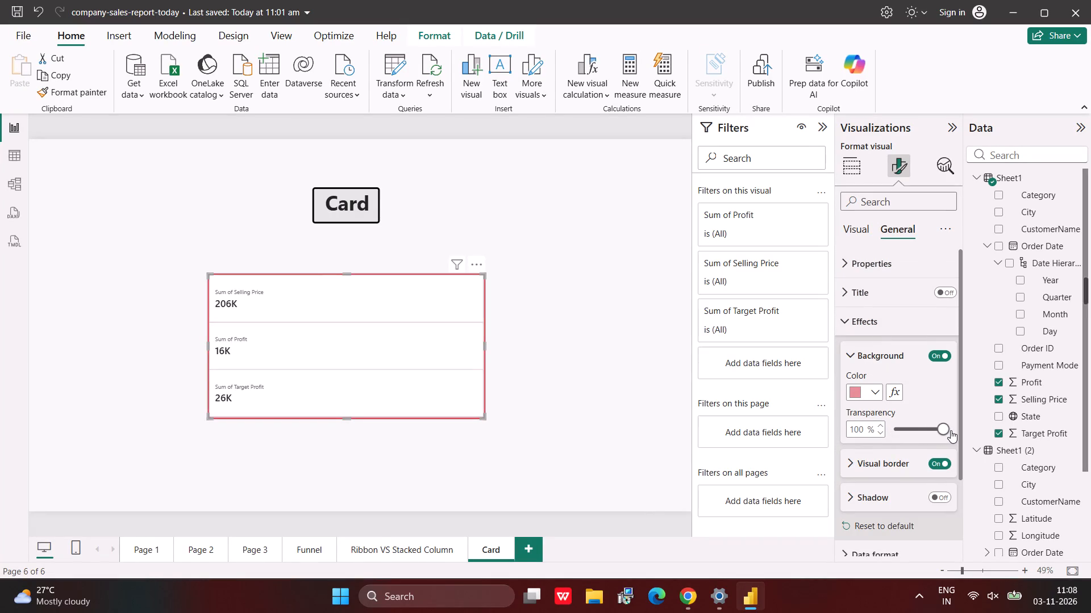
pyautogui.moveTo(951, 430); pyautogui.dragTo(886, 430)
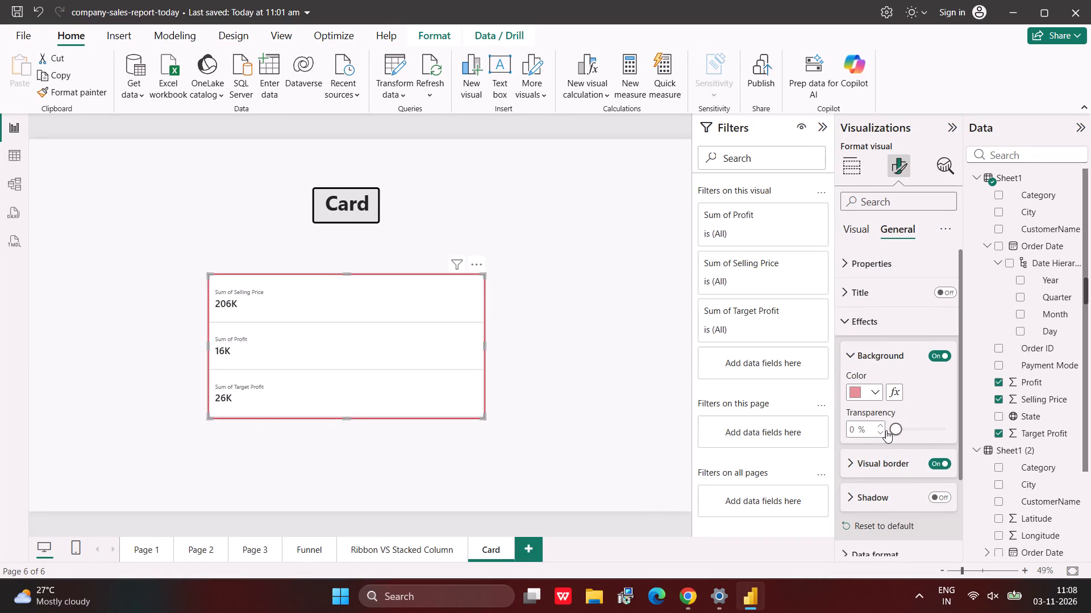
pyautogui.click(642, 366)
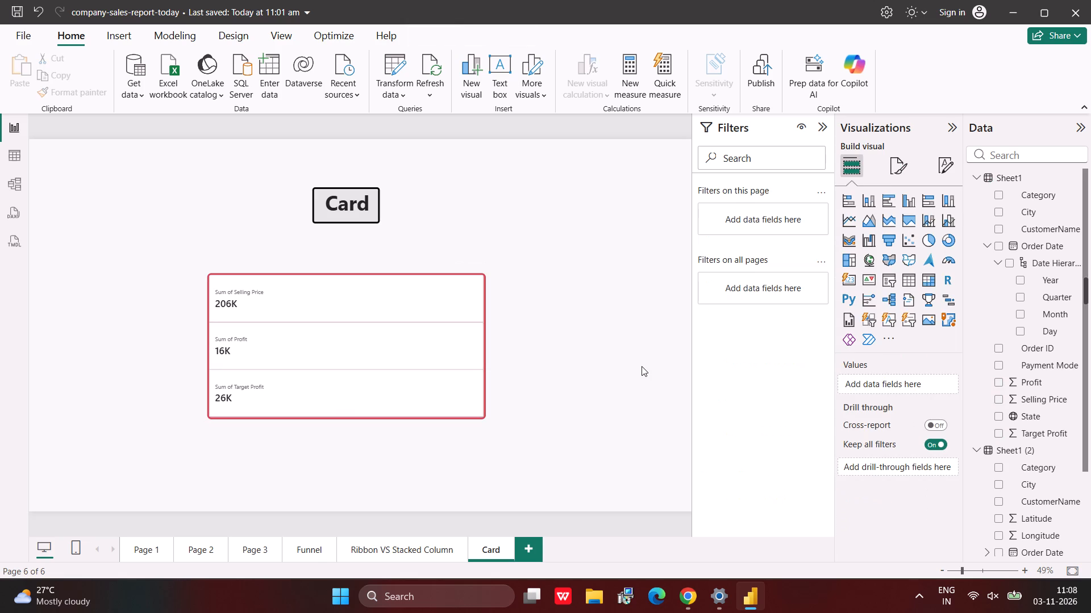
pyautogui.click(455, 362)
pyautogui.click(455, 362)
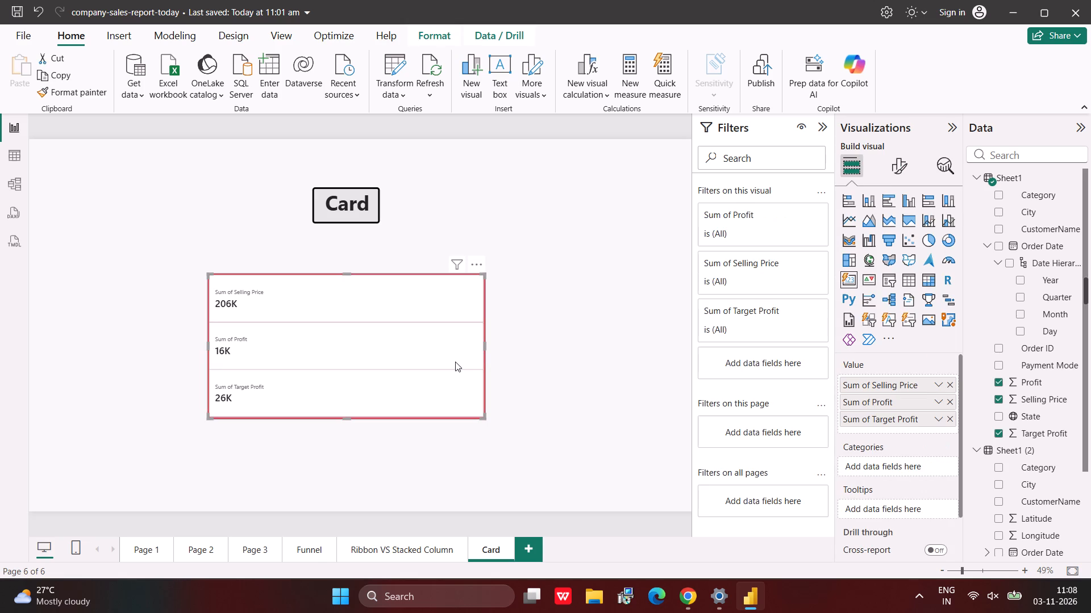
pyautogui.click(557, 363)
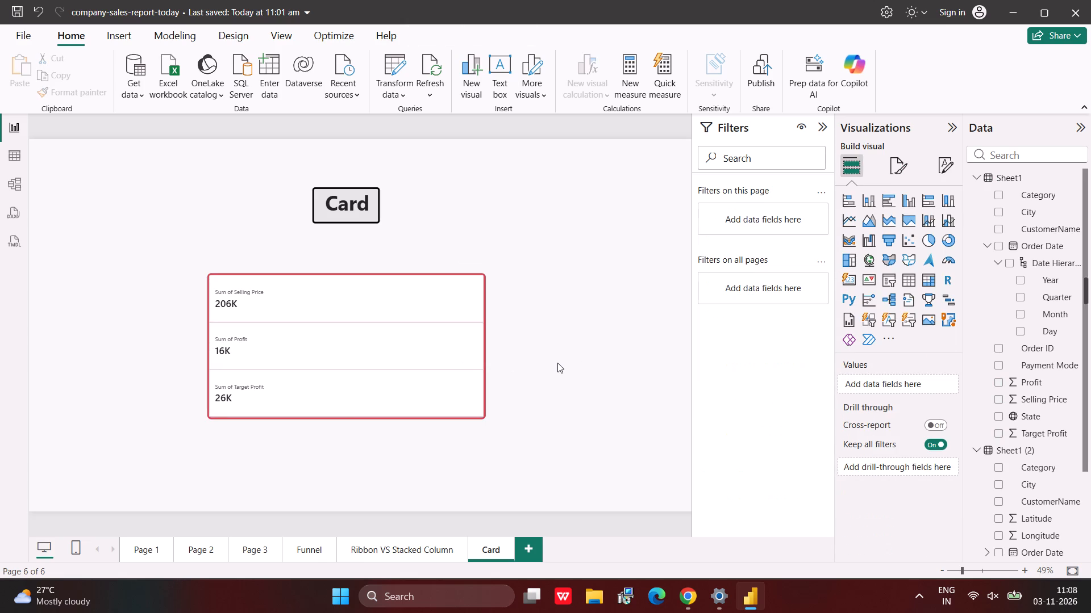
# On the Funnel page, shrink the Count of City by State funnel chart from its lower-left corner to about two-thirds of its width.
pyautogui.click(411, 552)
pyautogui.click(309, 551)
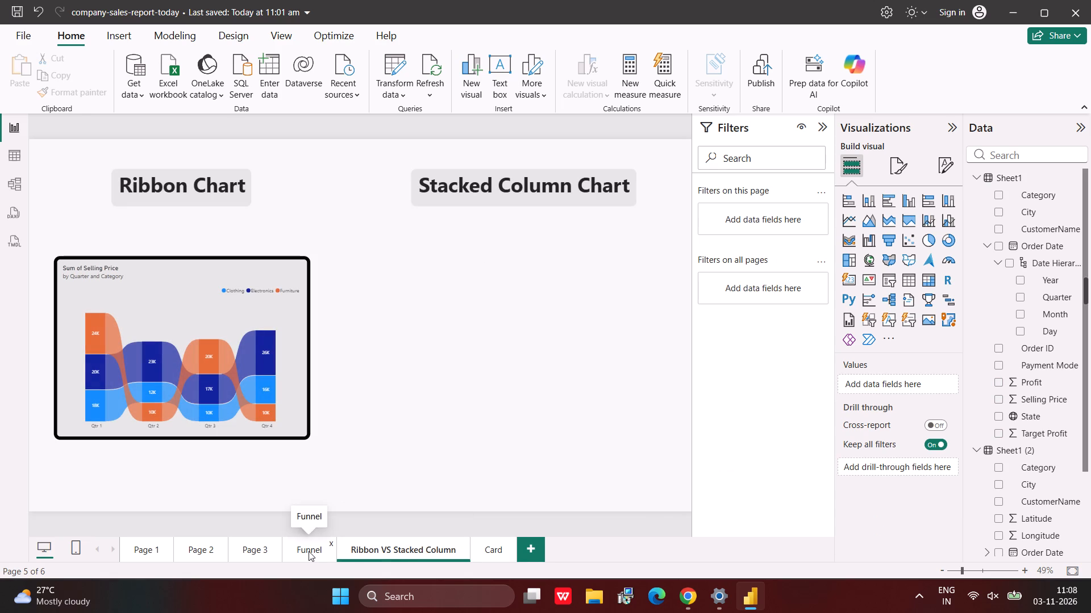
pyautogui.click(258, 547)
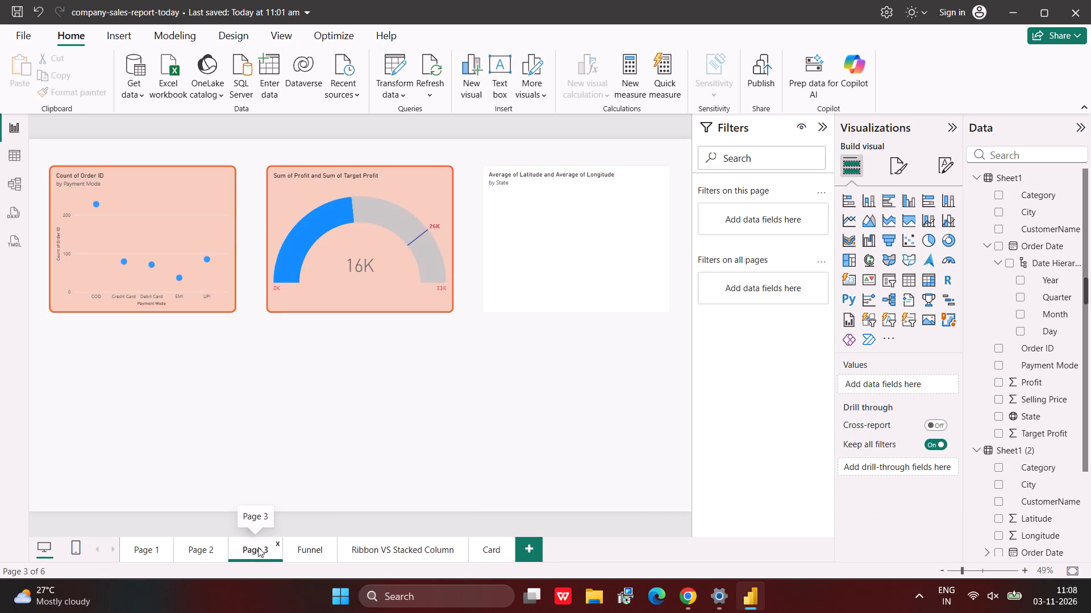
pyautogui.click(203, 551)
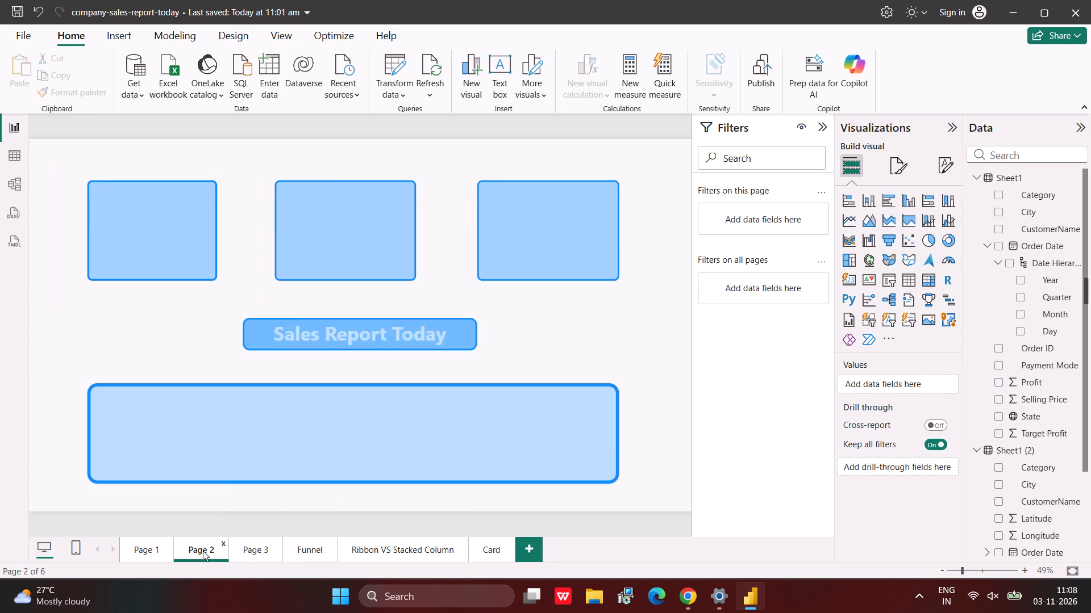
pyautogui.click(302, 549)
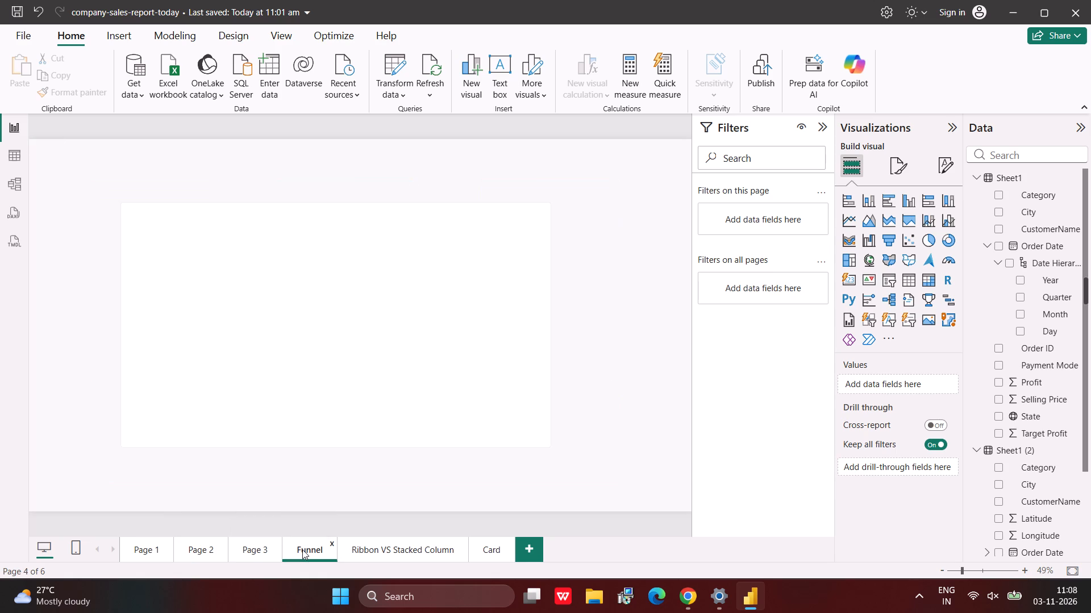
pyautogui.click(426, 439)
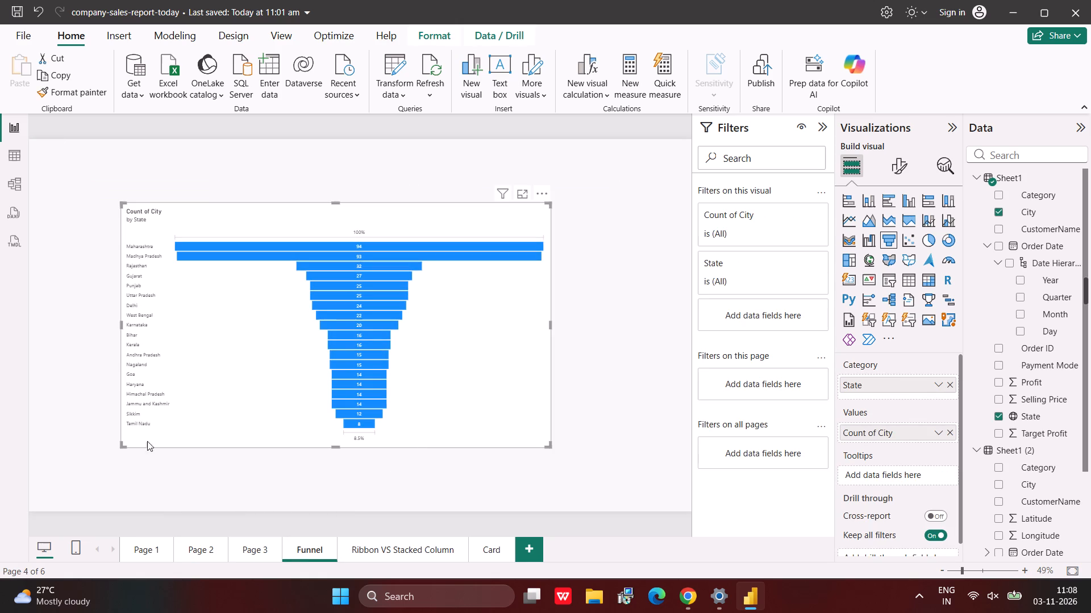
pyautogui.moveTo(126, 443); pyautogui.dragTo(232, 413)
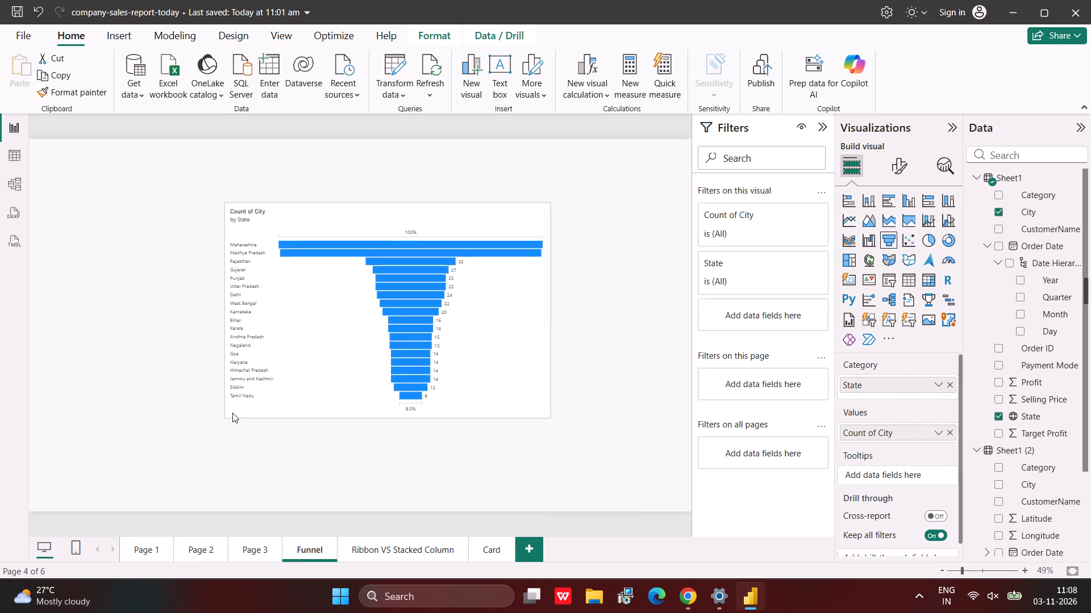
pyautogui.moveTo(232, 413); pyautogui.dragTo(249, 401)
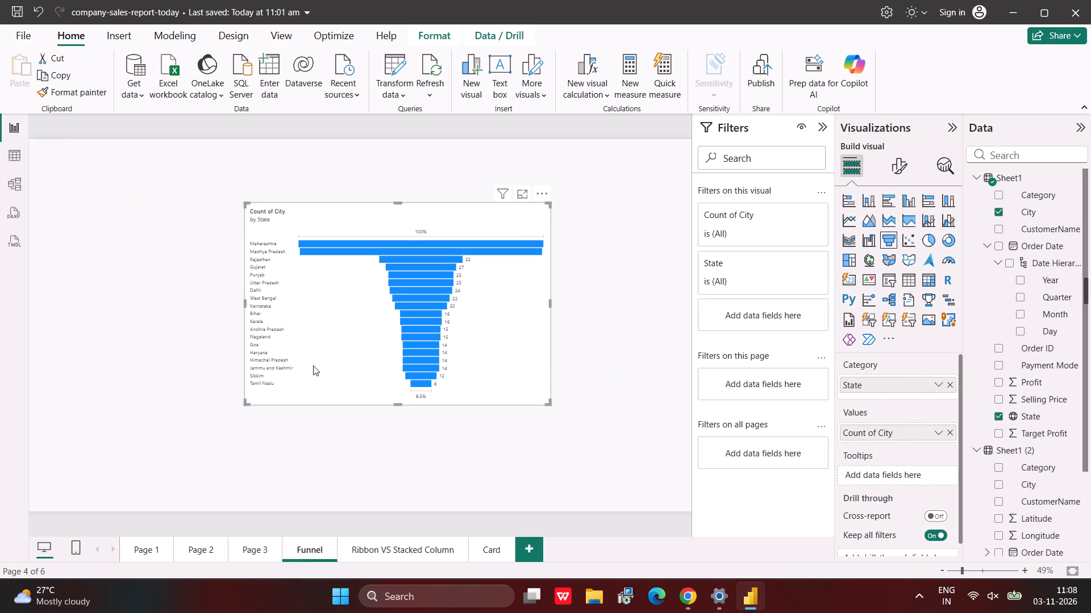
# Move the funnel chart down and left so it sits near the page's centre with space above it.
pyautogui.click(467, 326)
pyautogui.moveTo(480, 314); pyautogui.dragTo(477, 317)
pyautogui.moveTo(477, 317); pyautogui.dragTo(417, 371)
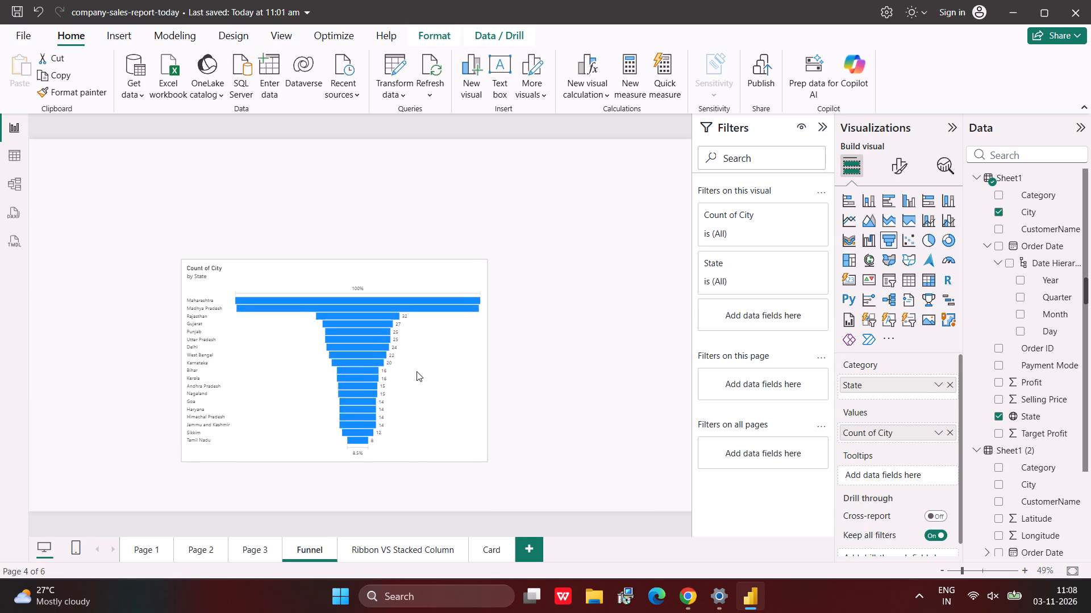
pyautogui.moveTo(417, 371); pyautogui.dragTo(423, 365)
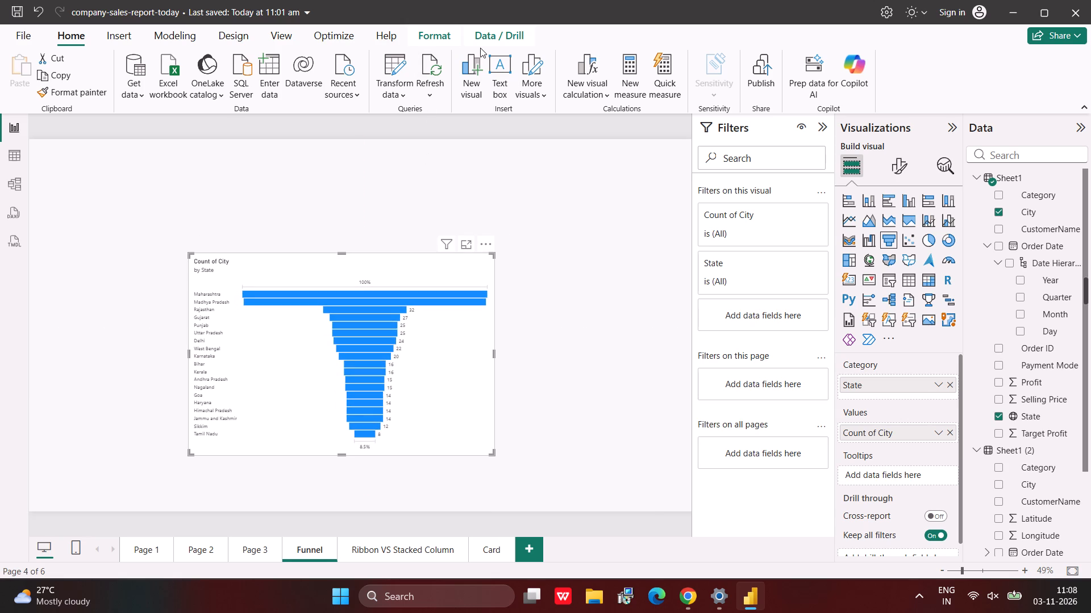
# Add a text box to the Funnel page containing the heading "Funnel" in bold at font size 44.
pyautogui.click(498, 67)
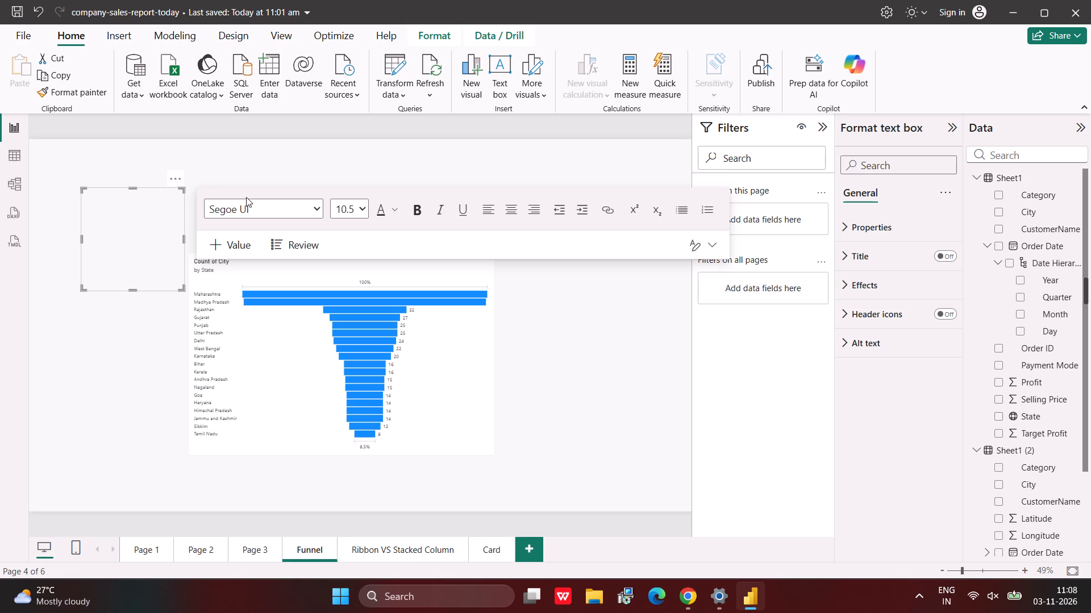
pyautogui.click(356, 208)
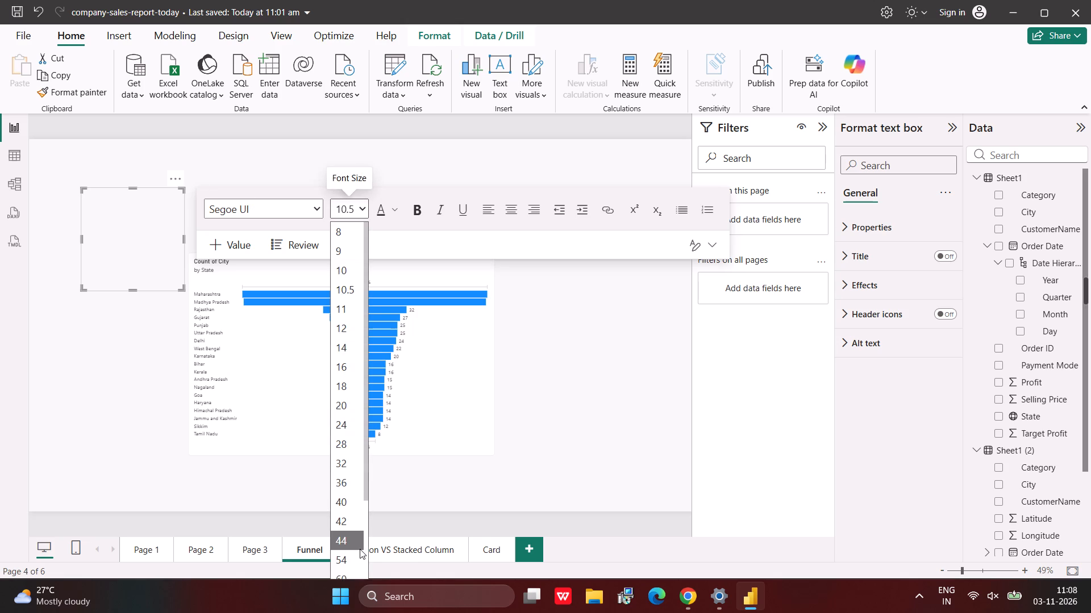
pyautogui.click(360, 549)
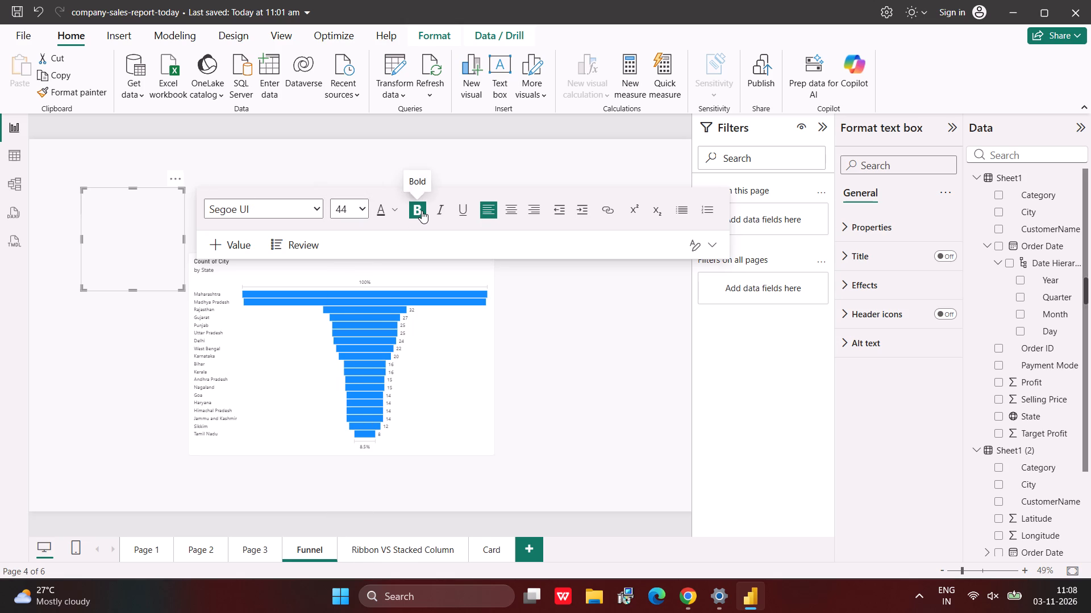
pyautogui.click(422, 211)
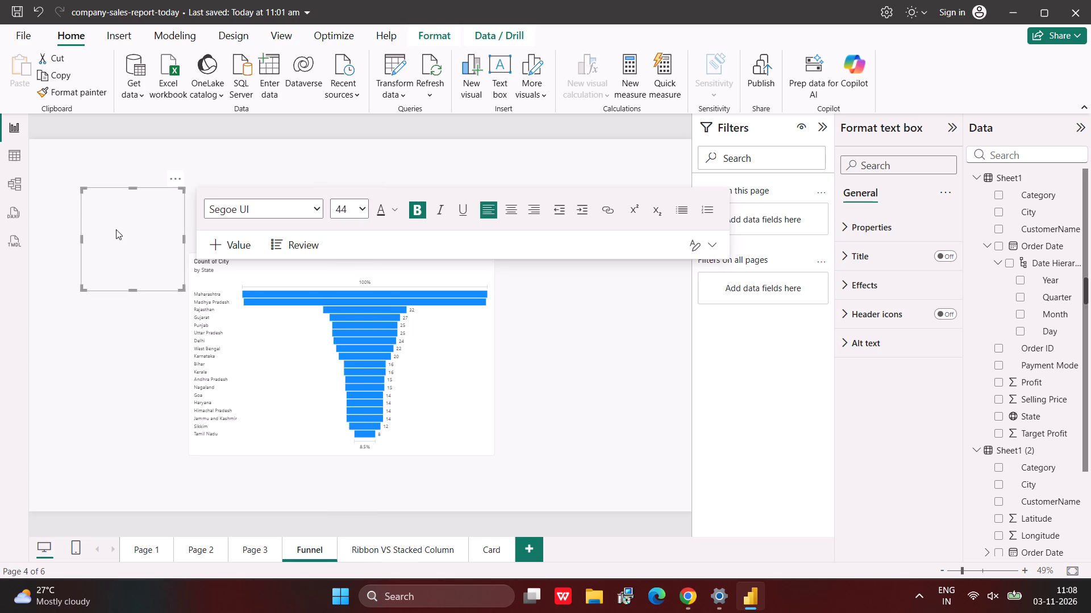
pyautogui.click(106, 220)
pyautogui.write('Fu')
pyautogui.write('nnel')
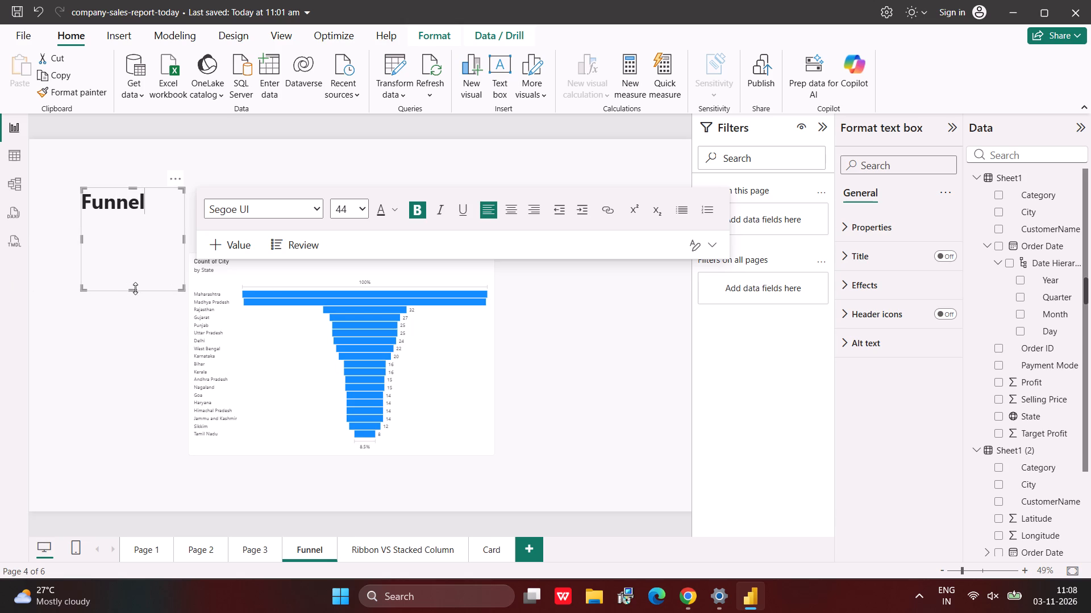
# Reduce the heading text box's height to fit its single line of text.
pyautogui.moveTo(135, 288); pyautogui.dragTo(136, 217)
pyautogui.click(119, 280)
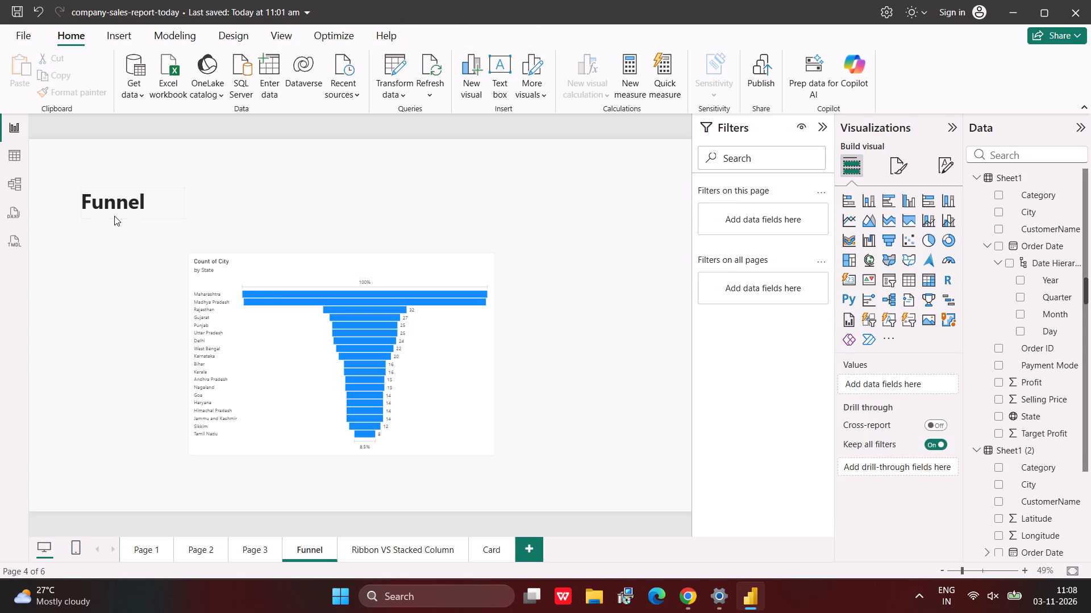
# Indent the "Funnel" heading text within its box with three leading spaces.
pyautogui.click(115, 208)
pyautogui.click(86, 201)
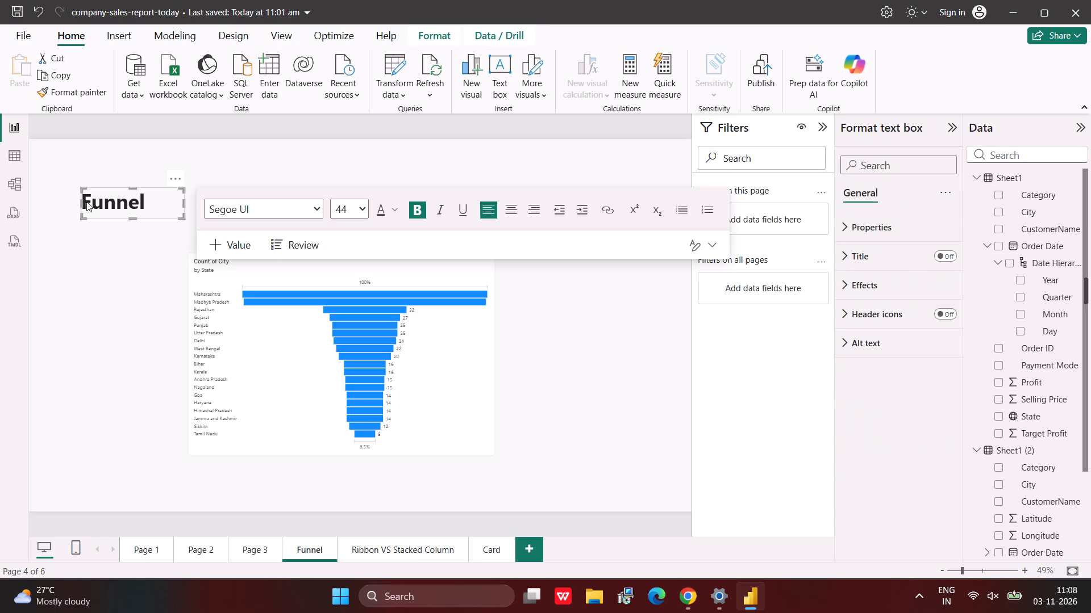
pyautogui.click(90, 201)
pyautogui.press('Left')
pyautogui.press('space')
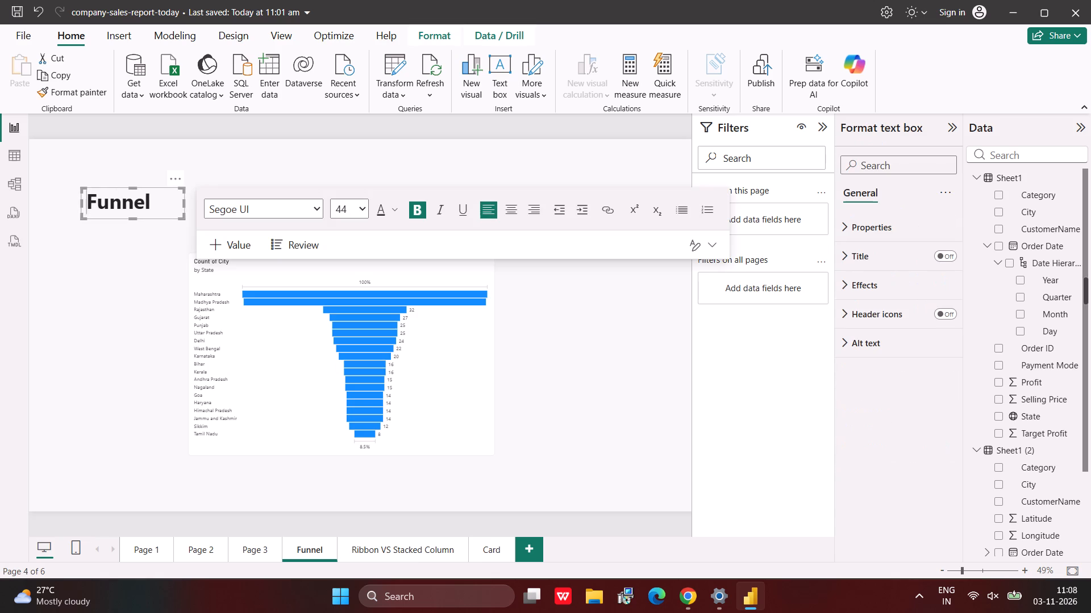
pyautogui.press('space')
pyautogui.press('space')
pyautogui.press('space')
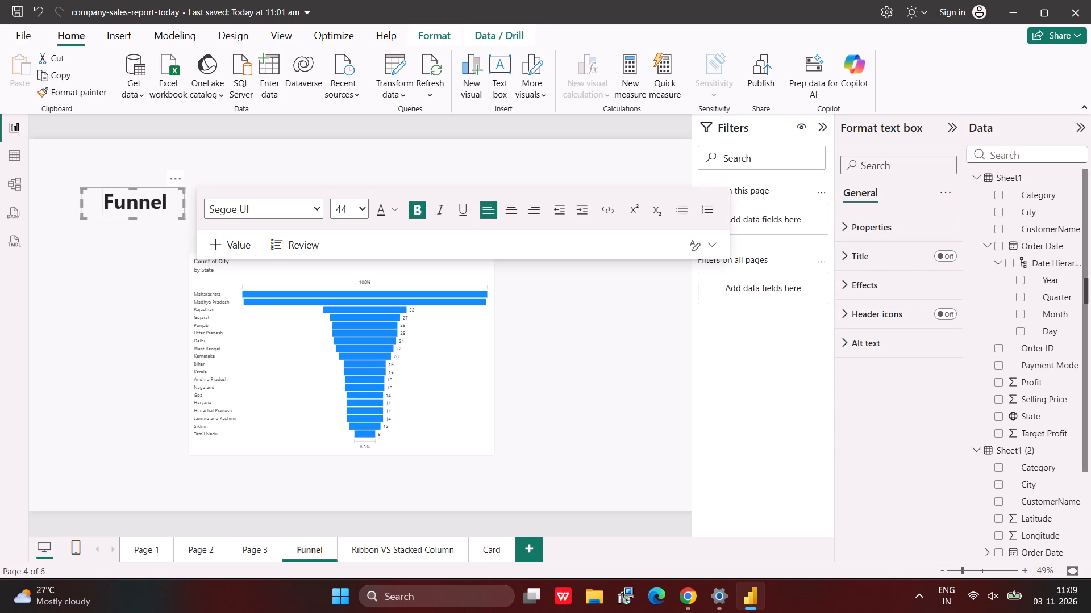
pyautogui.press('BackSpace')
pyautogui.click(120, 236)
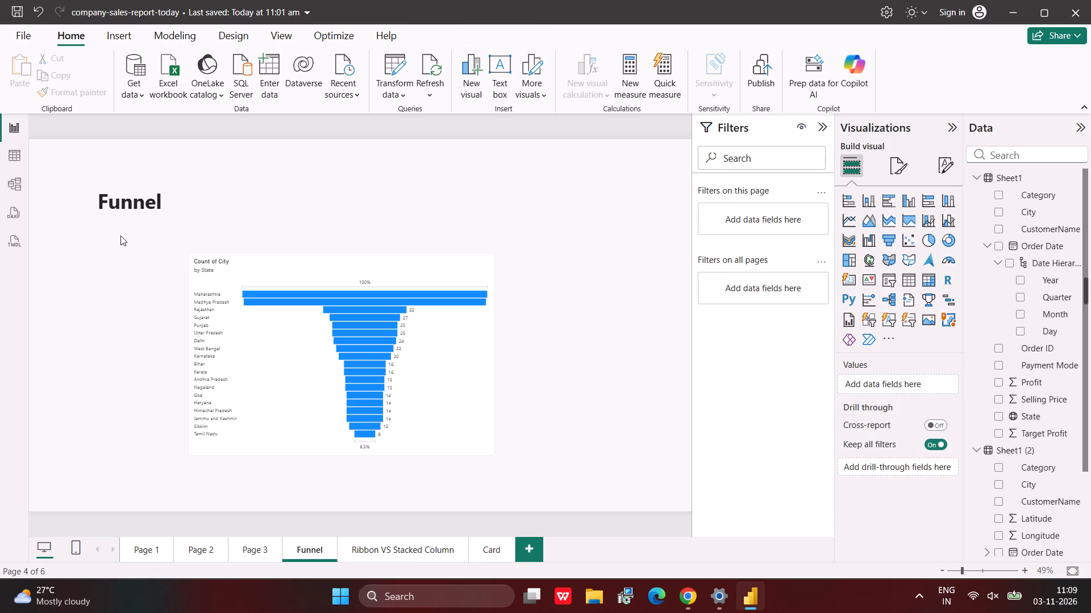
# Turn on the heading text box's background and colour it the lightest grey theme shade.
pyautogui.click(138, 209)
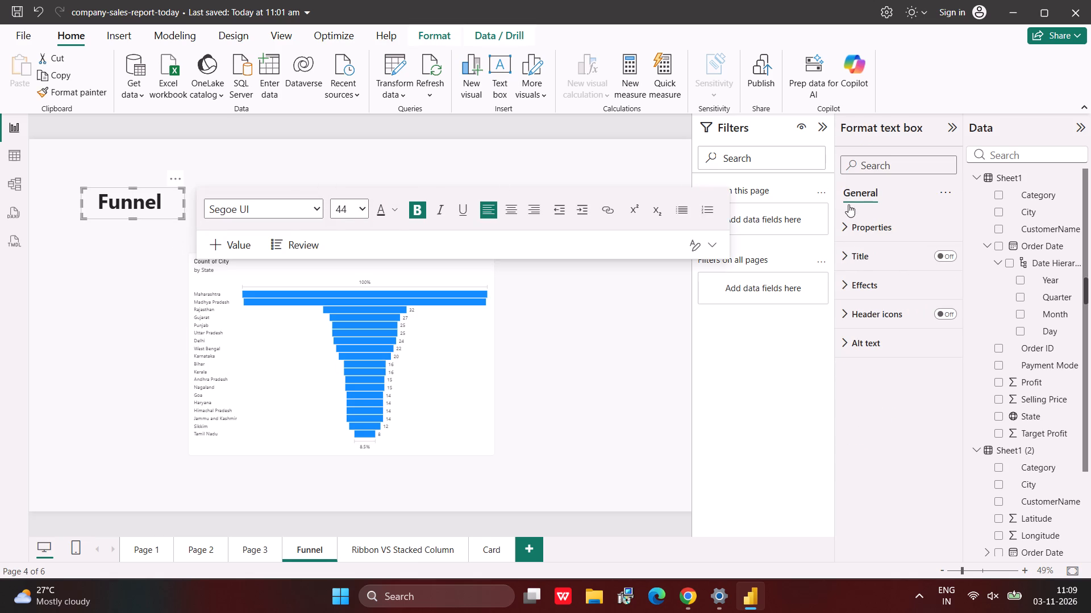
pyautogui.click(878, 282)
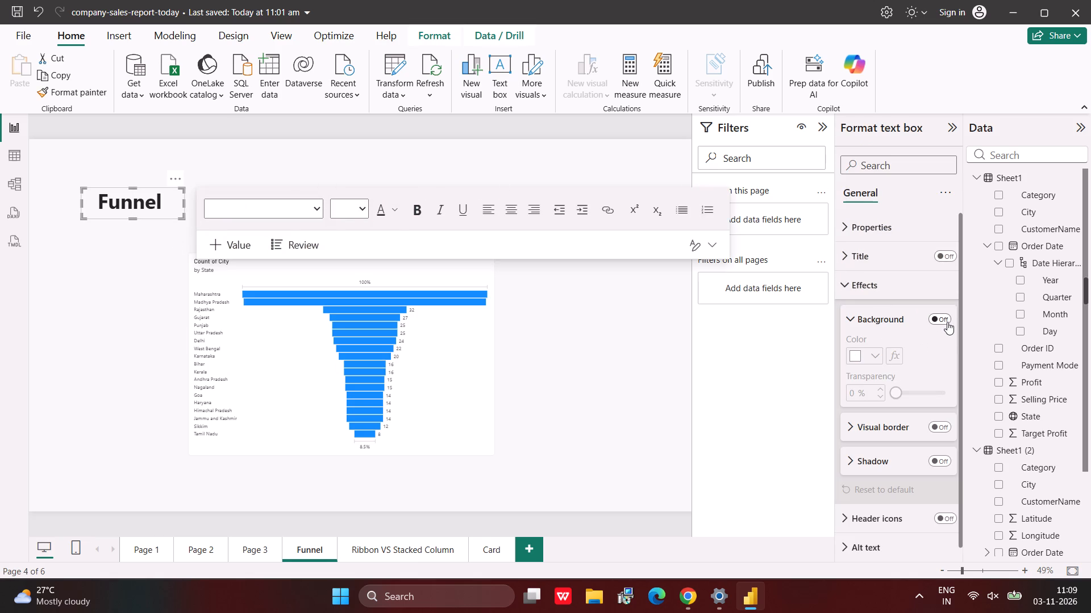
pyautogui.click(946, 322)
pyautogui.click(877, 356)
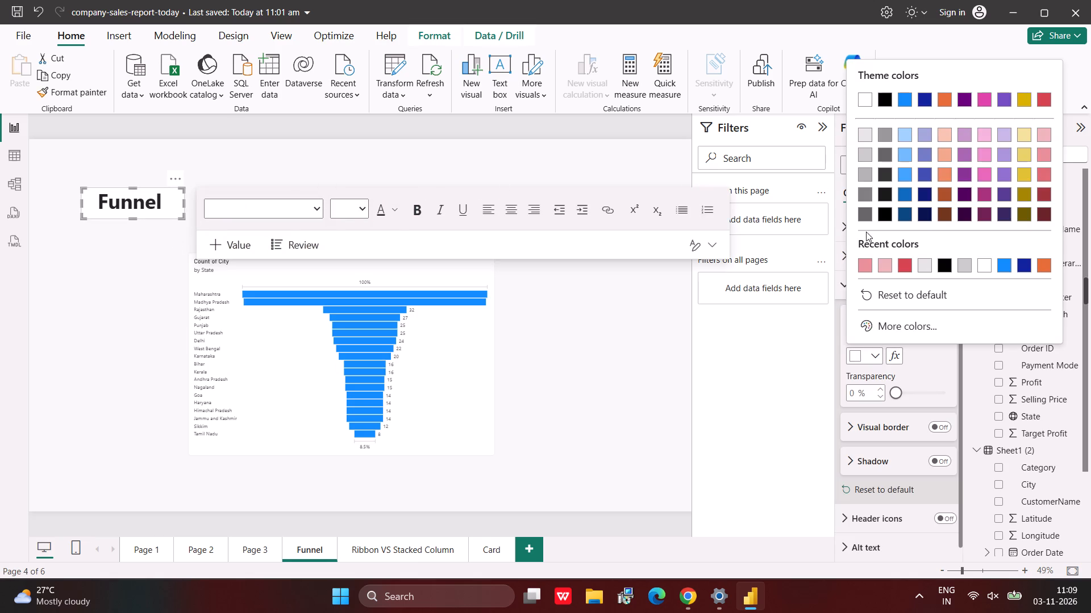
pyautogui.click(867, 140)
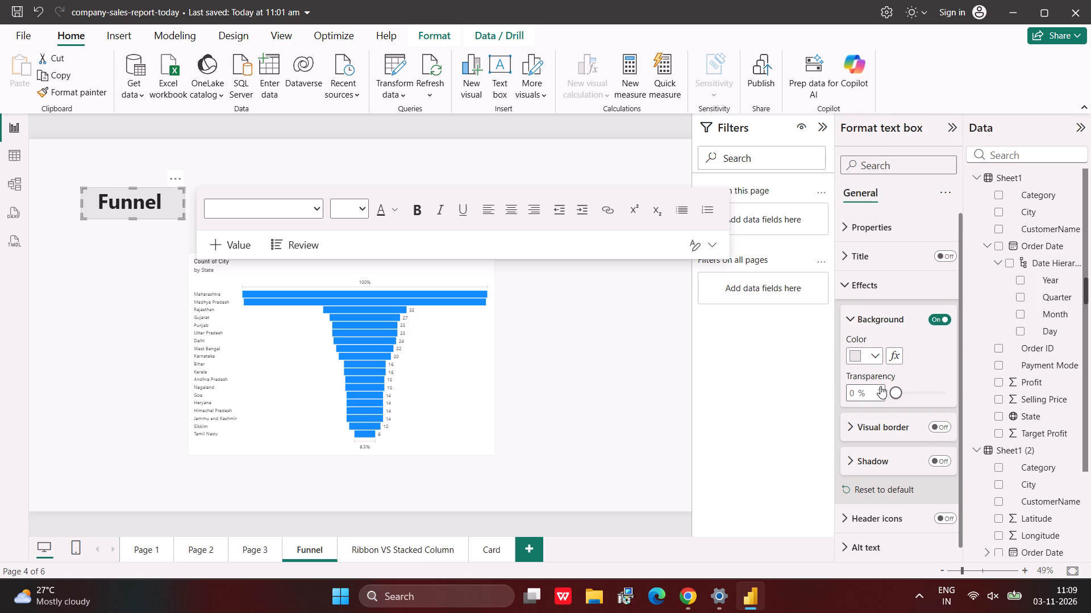
# Give the heading text box a black visual border with 13 px rounded corners and 4 px width.
pyautogui.click(886, 423)
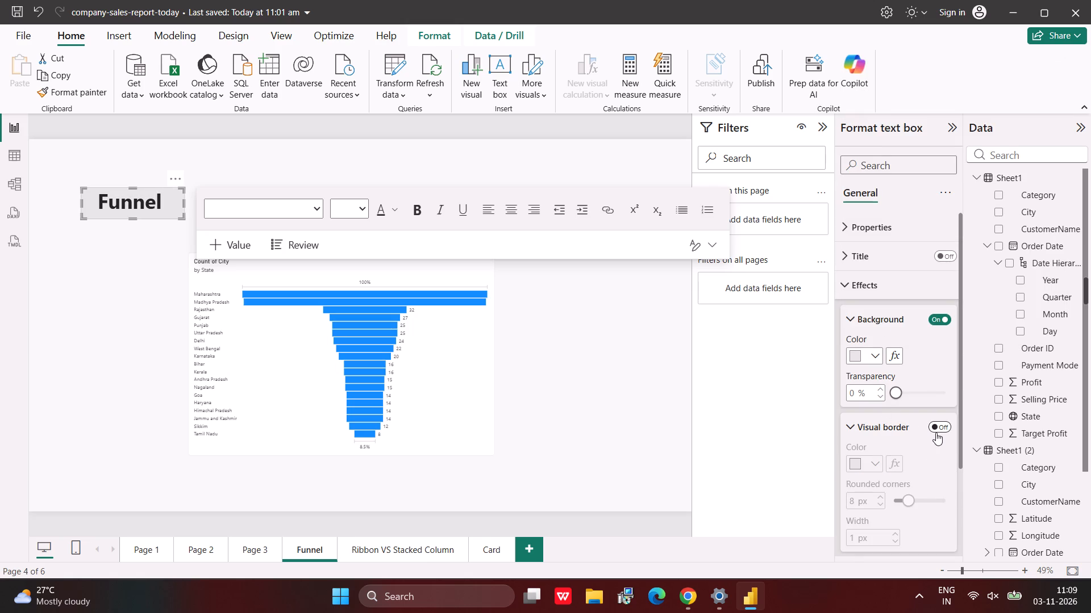
pyautogui.click(936, 433)
pyautogui.click(873, 467)
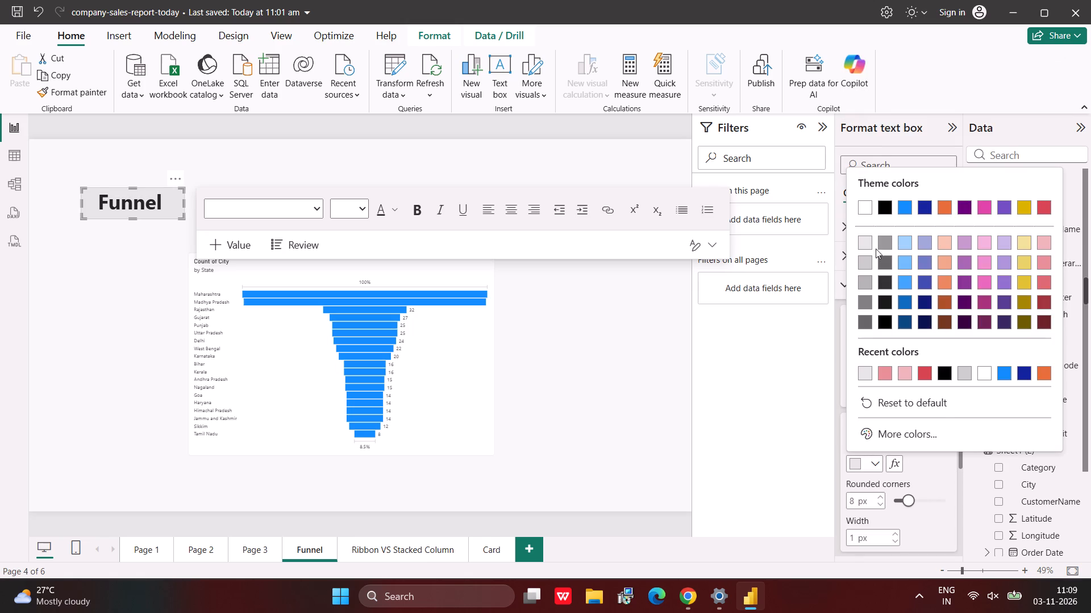
pyautogui.click(881, 203)
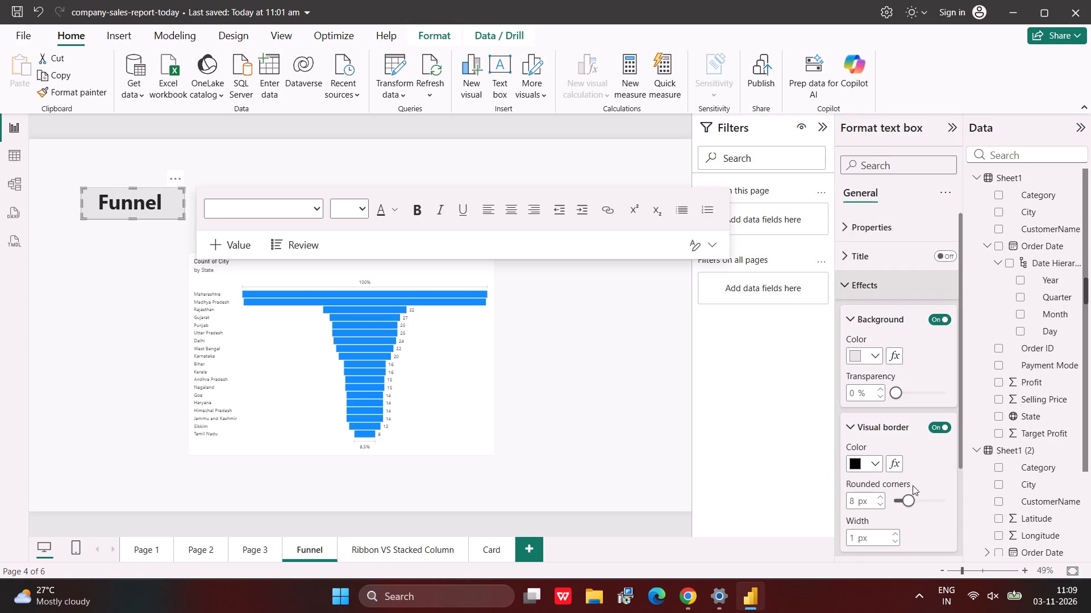
pyautogui.click(917, 502)
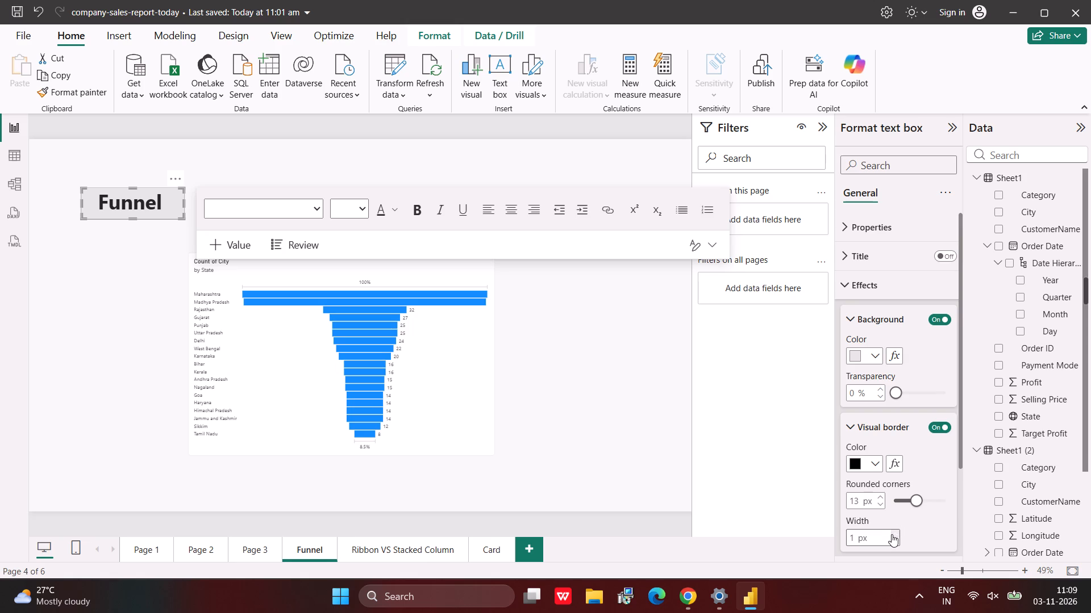
pyautogui.tripleClick(892, 534)
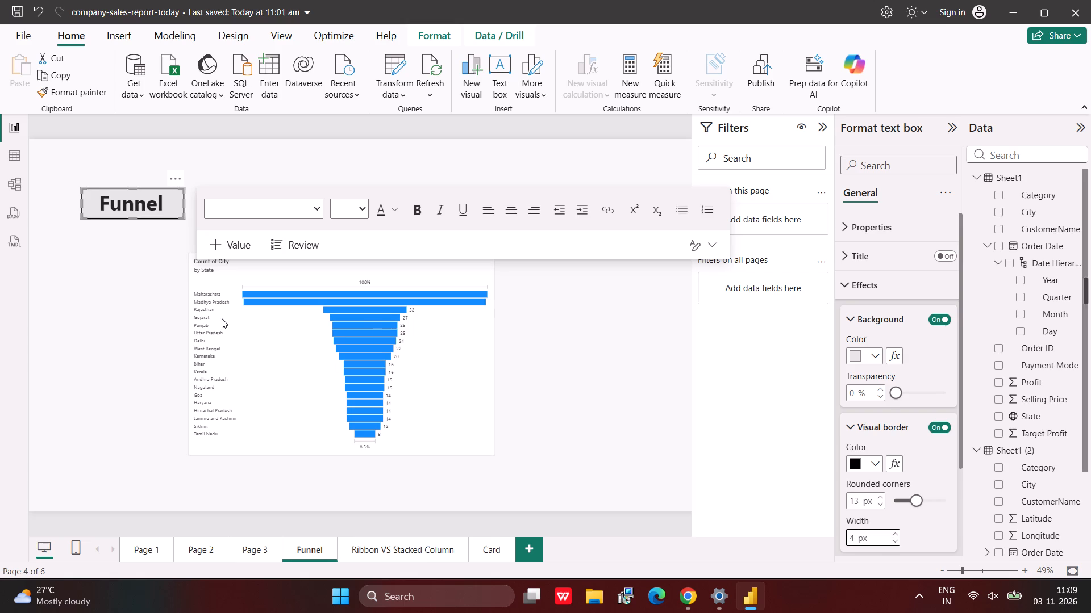
pyautogui.click(147, 317)
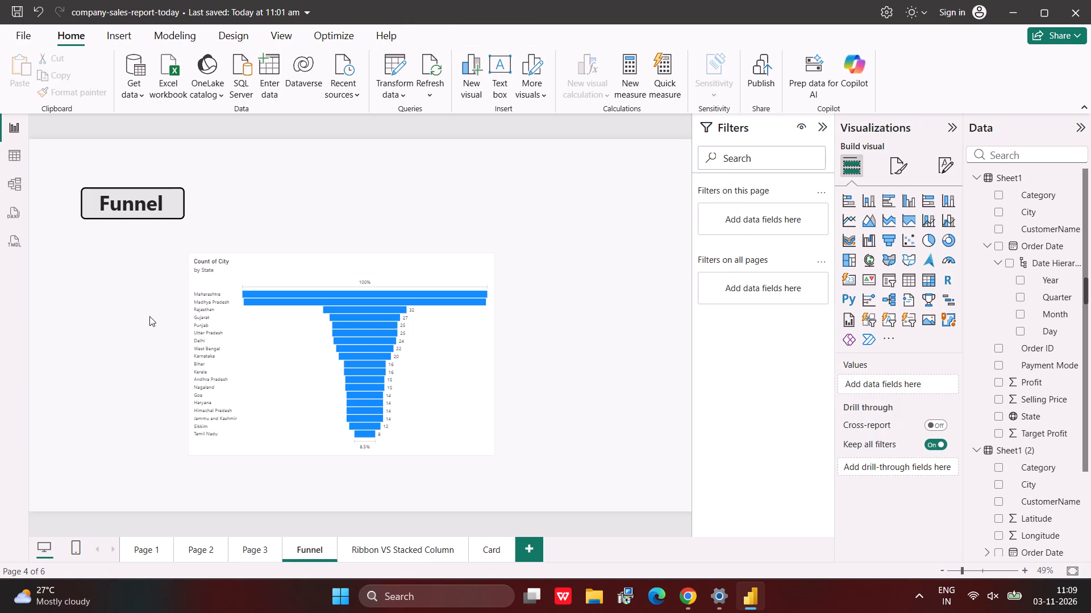
# Resize the Funnel heading box from its side edges so it fits the text and sits centred above the chart.
pyautogui.click(173, 202)
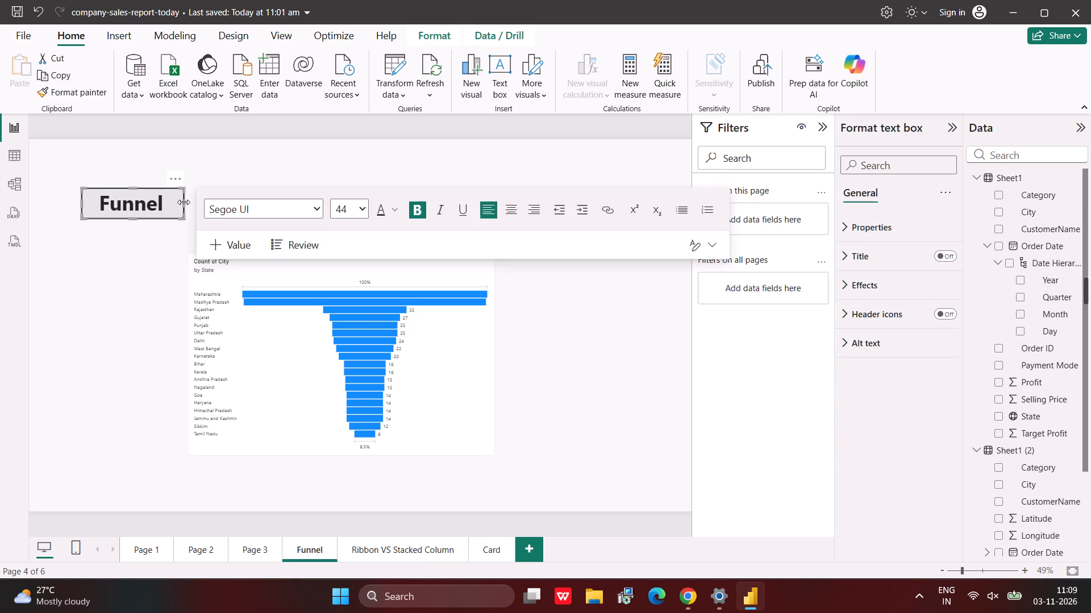
pyautogui.moveTo(184, 201); pyautogui.dragTo(451, 207)
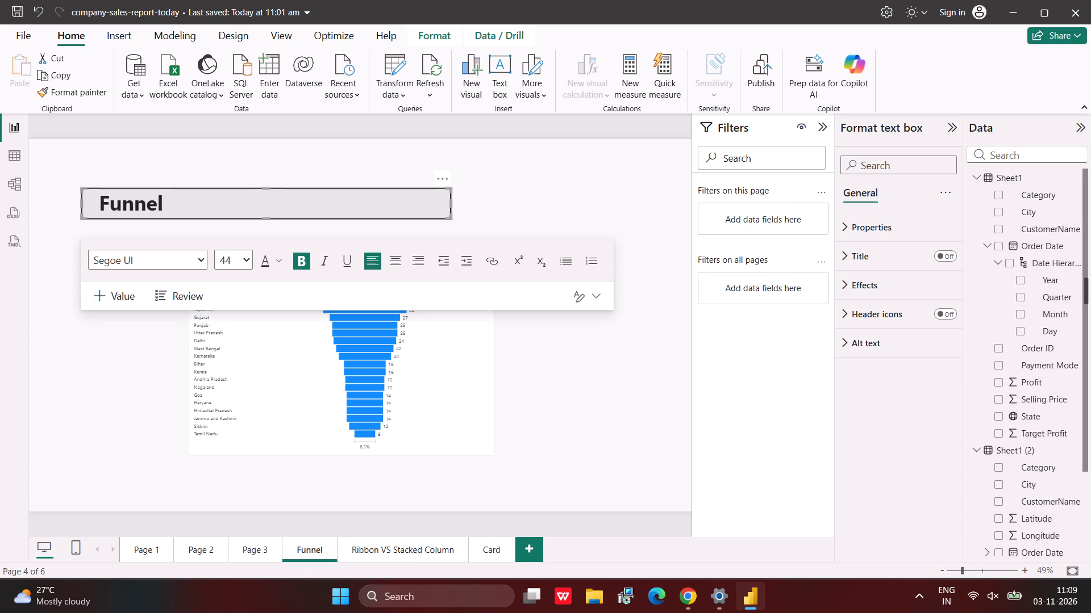
pyautogui.moveTo(82, 200); pyautogui.dragTo(349, 215)
pyautogui.click(516, 211)
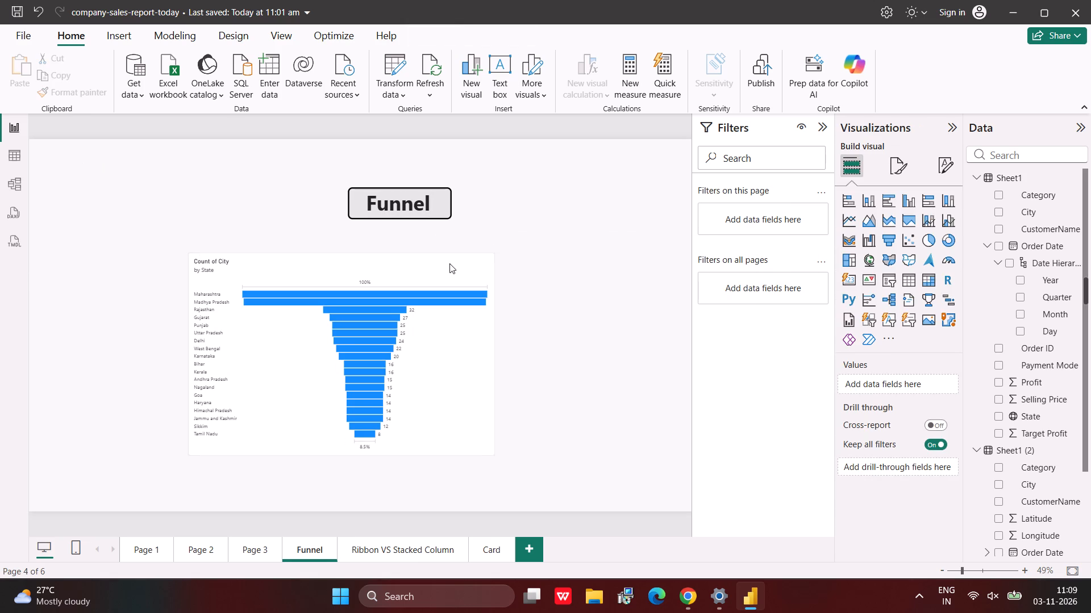
pyautogui.click(361, 199)
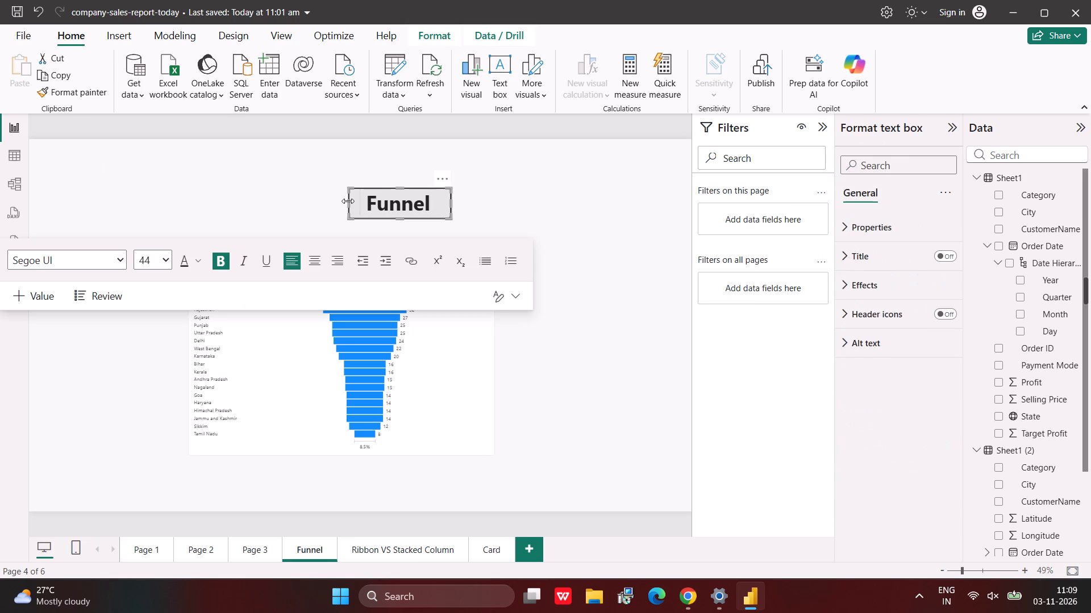
pyautogui.moveTo(348, 201); pyautogui.dragTo(299, 196)
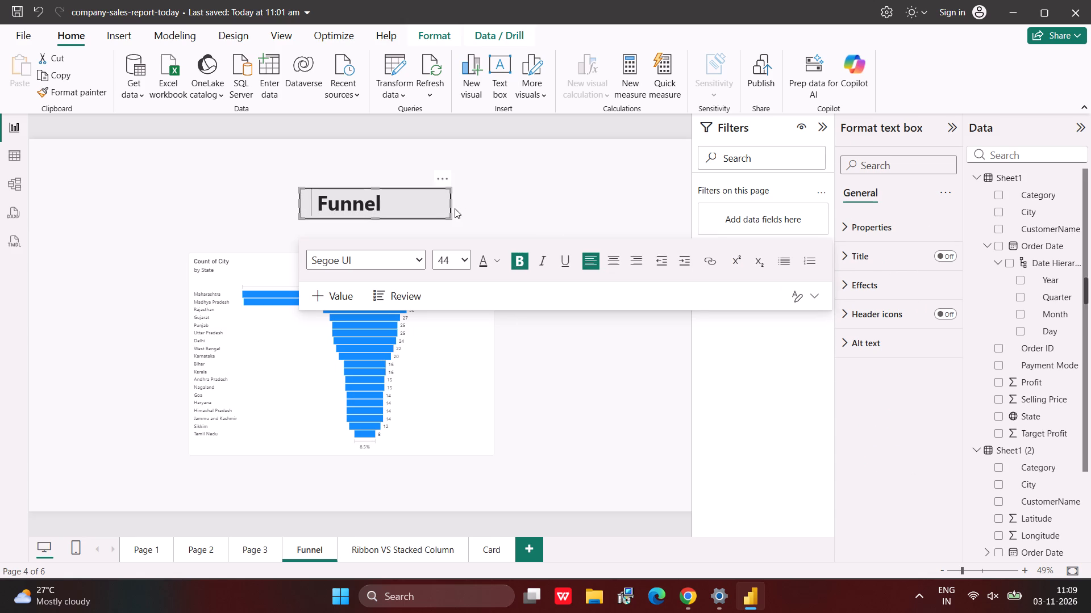
pyautogui.moveTo(451, 203); pyautogui.dragTo(434, 203)
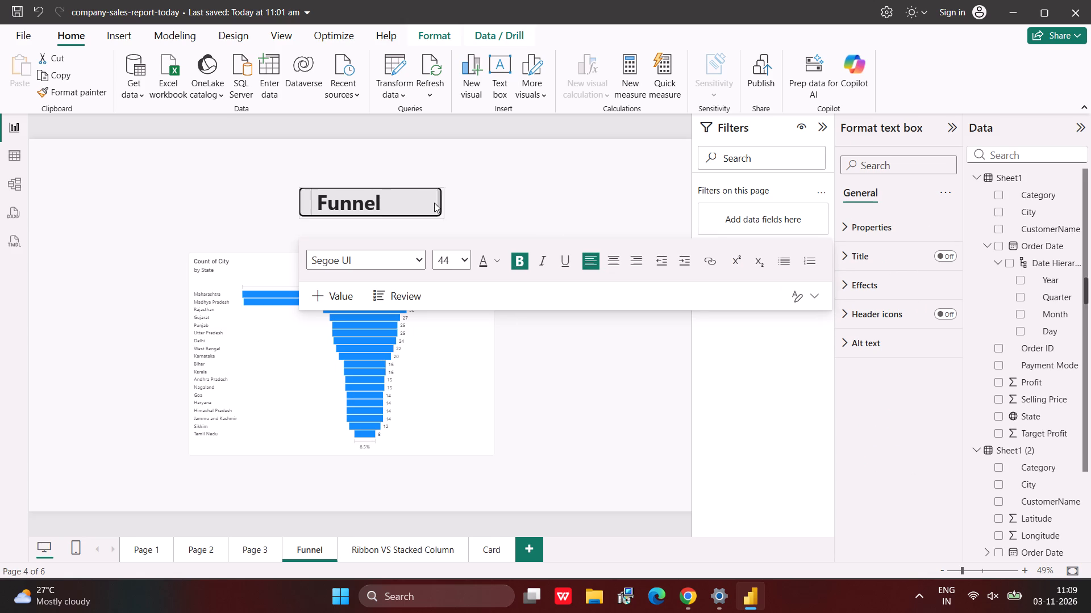
pyautogui.moveTo(434, 203); pyautogui.dragTo(393, 204)
pyautogui.click(393, 204)
pyautogui.click(434, 211)
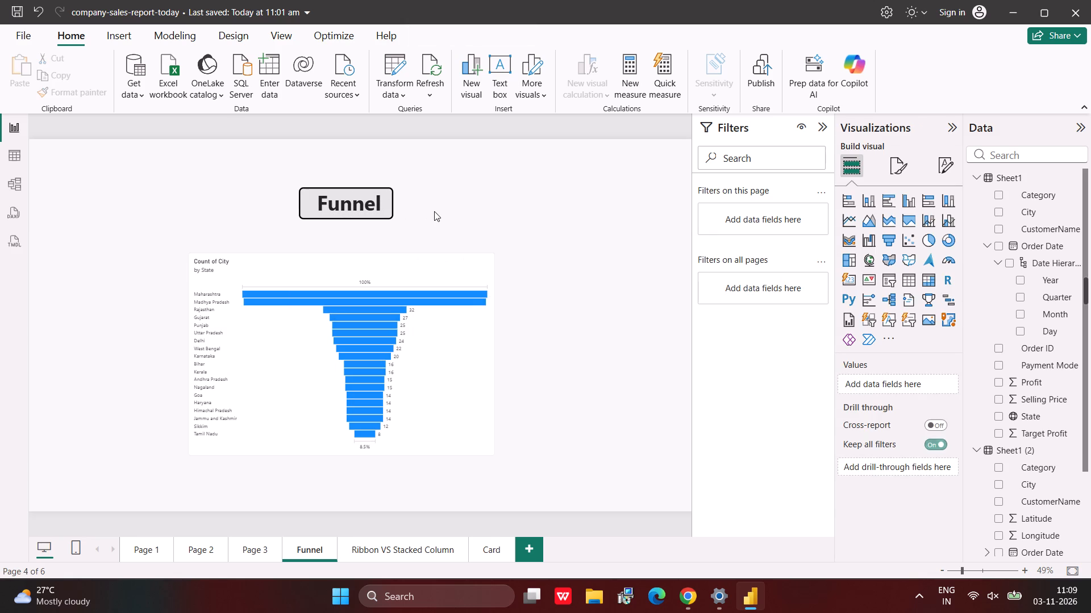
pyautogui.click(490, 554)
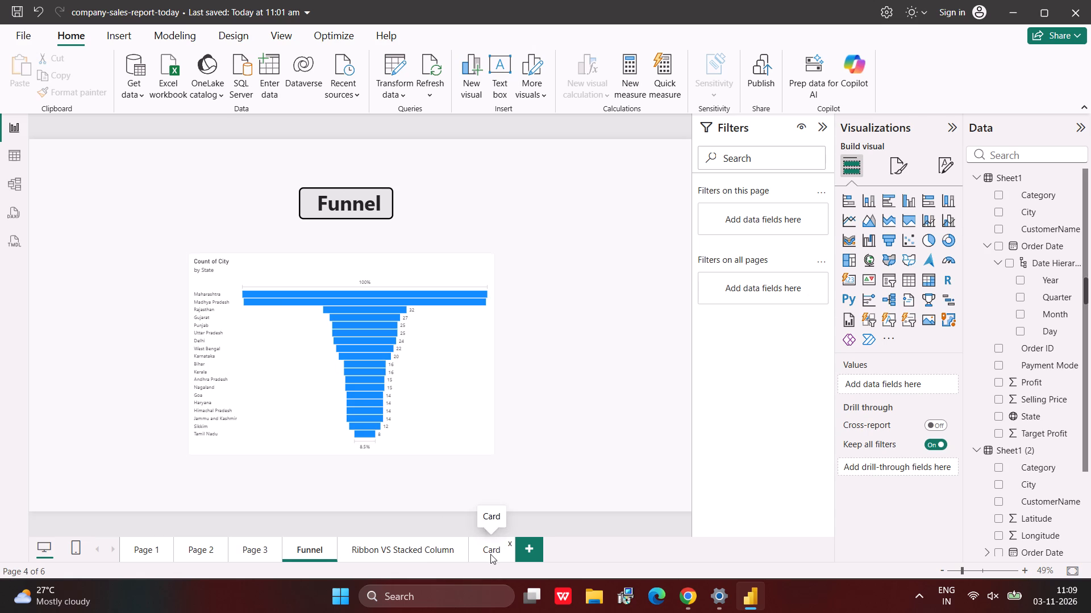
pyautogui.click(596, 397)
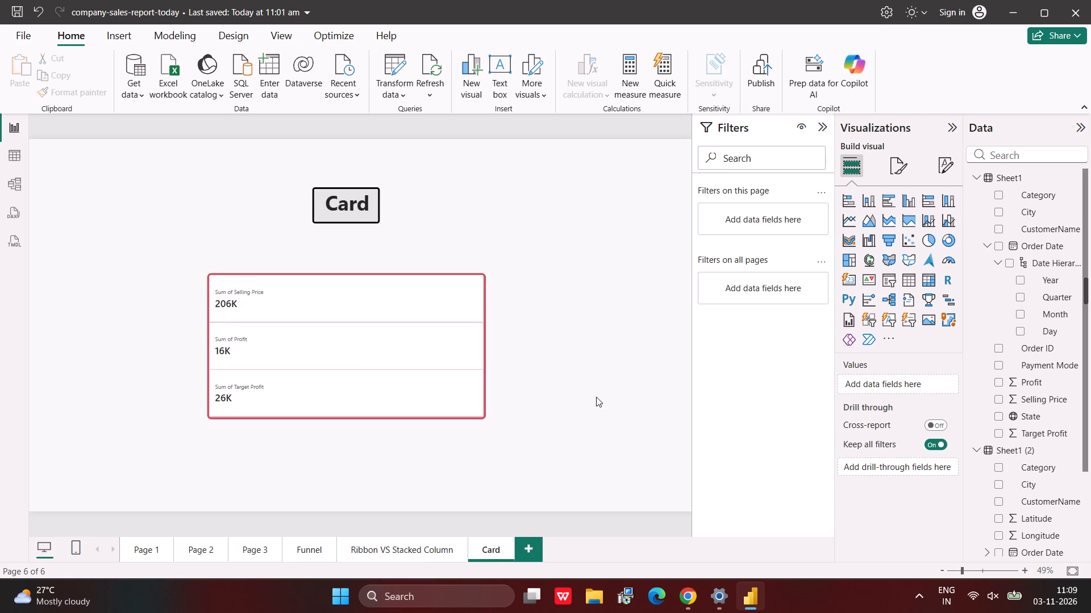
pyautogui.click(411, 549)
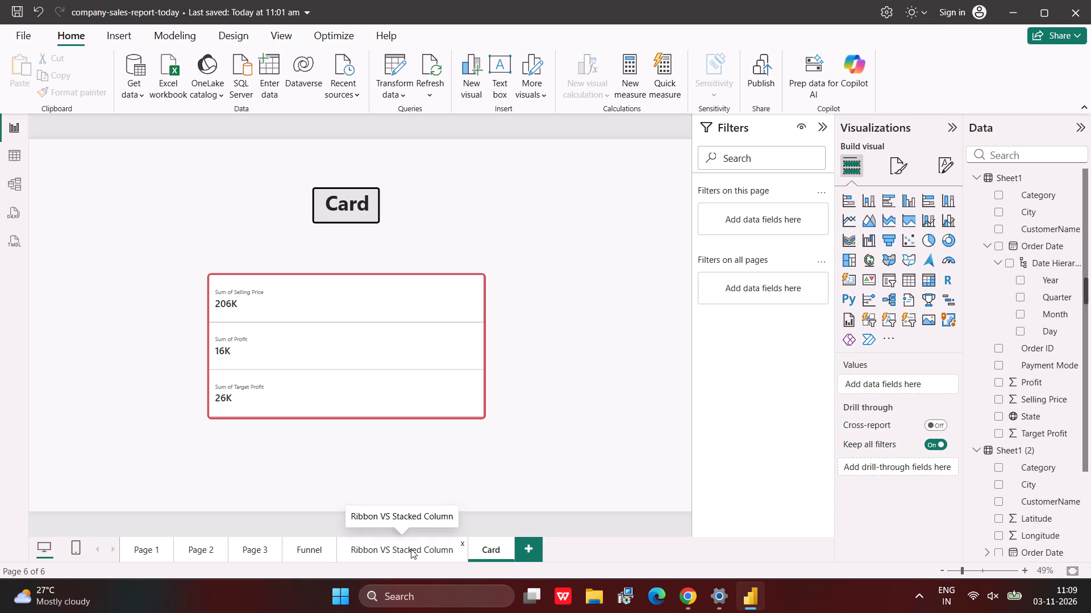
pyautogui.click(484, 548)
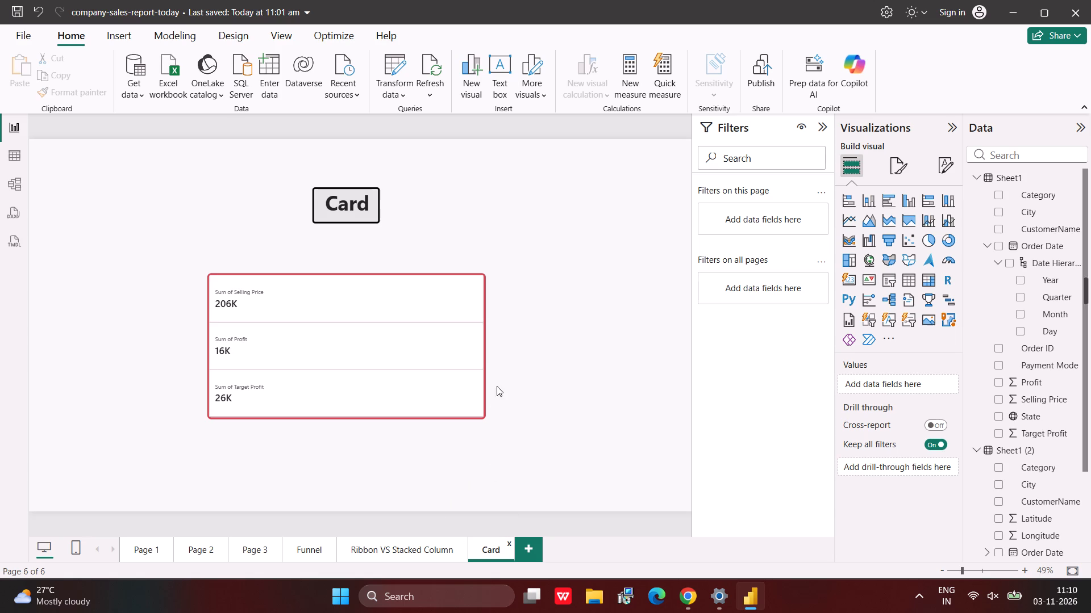
# Save the report.
pyautogui.hotkey('ctrl', 's')
# Review the report pages Page 1, Page 2, Page 3 and Funnel, ending on the Ribbon VS Stacked Column page.
pyautogui.click(154, 543)
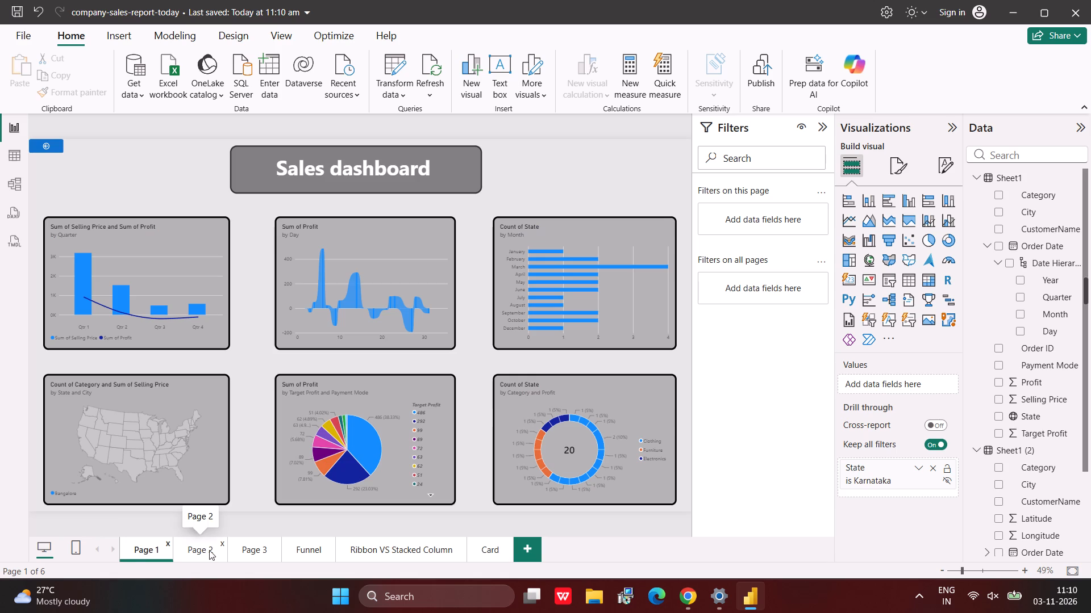
pyautogui.click(210, 550)
pyautogui.click(237, 553)
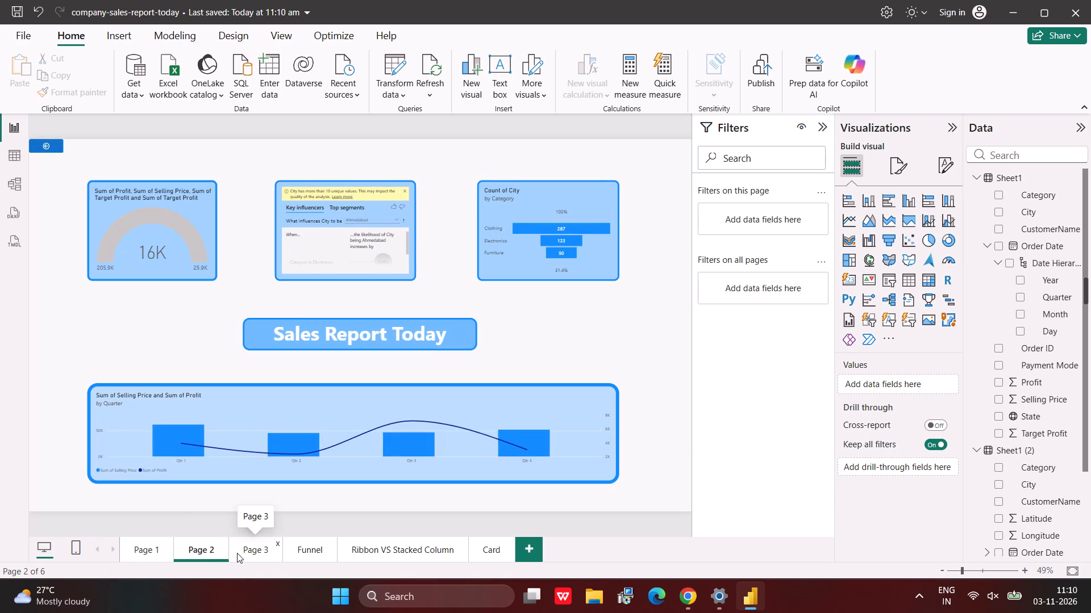
pyautogui.click(312, 544)
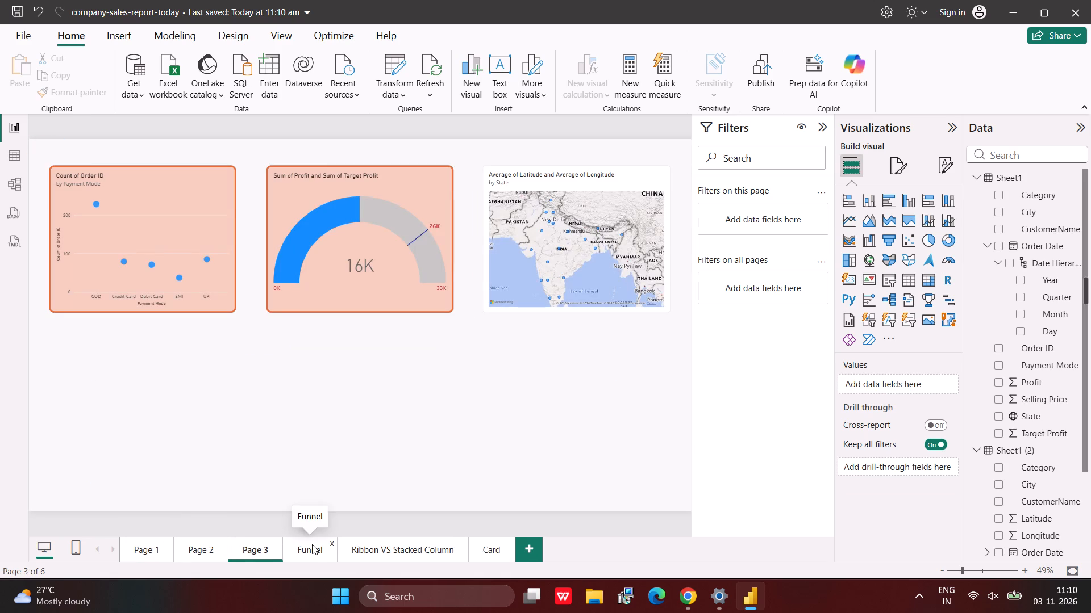
pyautogui.click(357, 551)
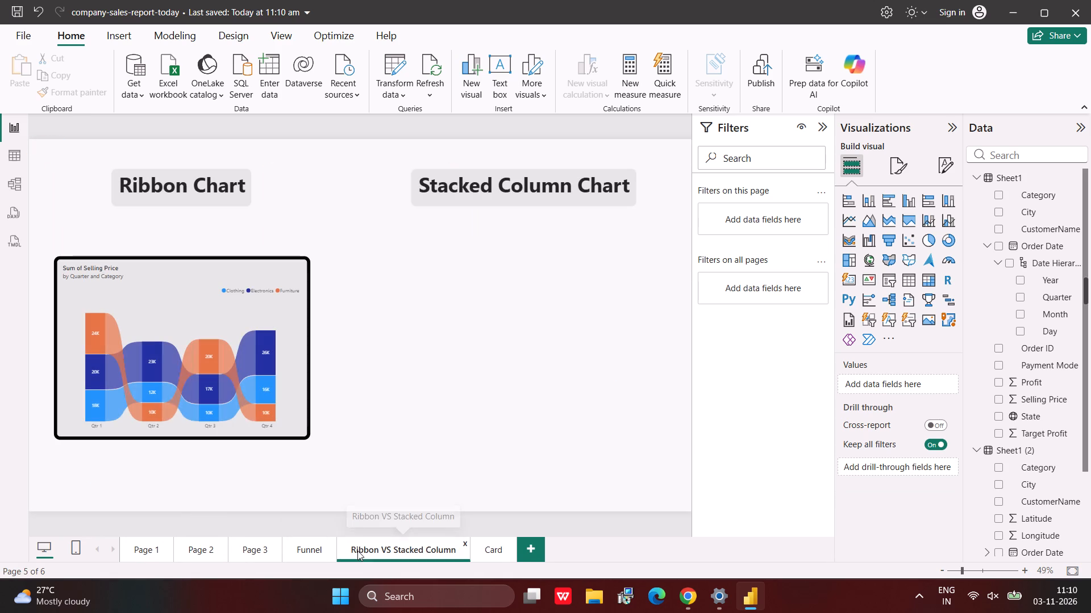
pyautogui.click(257, 558)
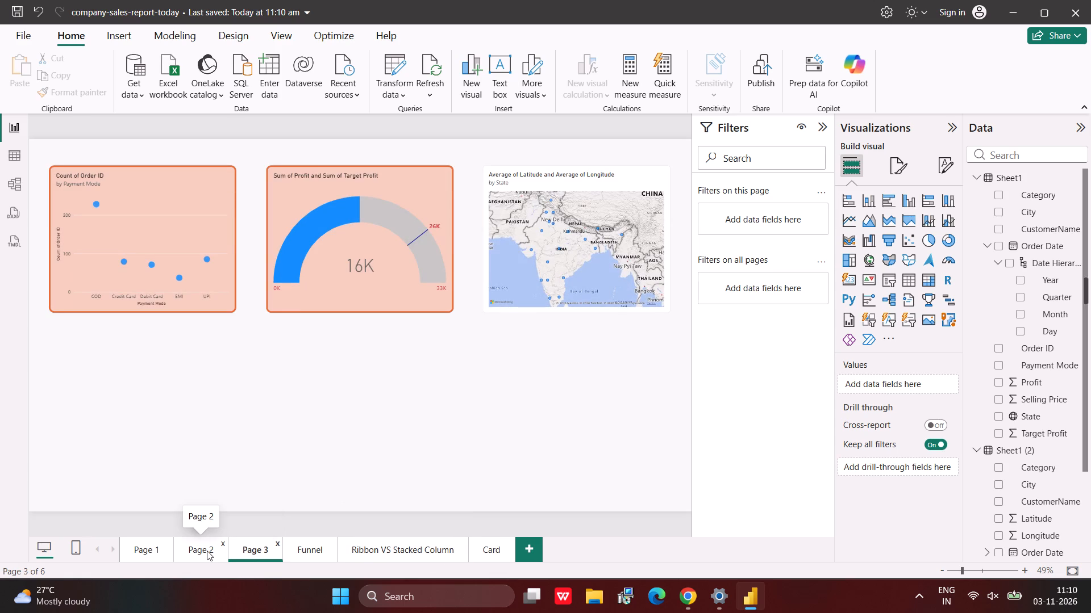
pyautogui.click(207, 551)
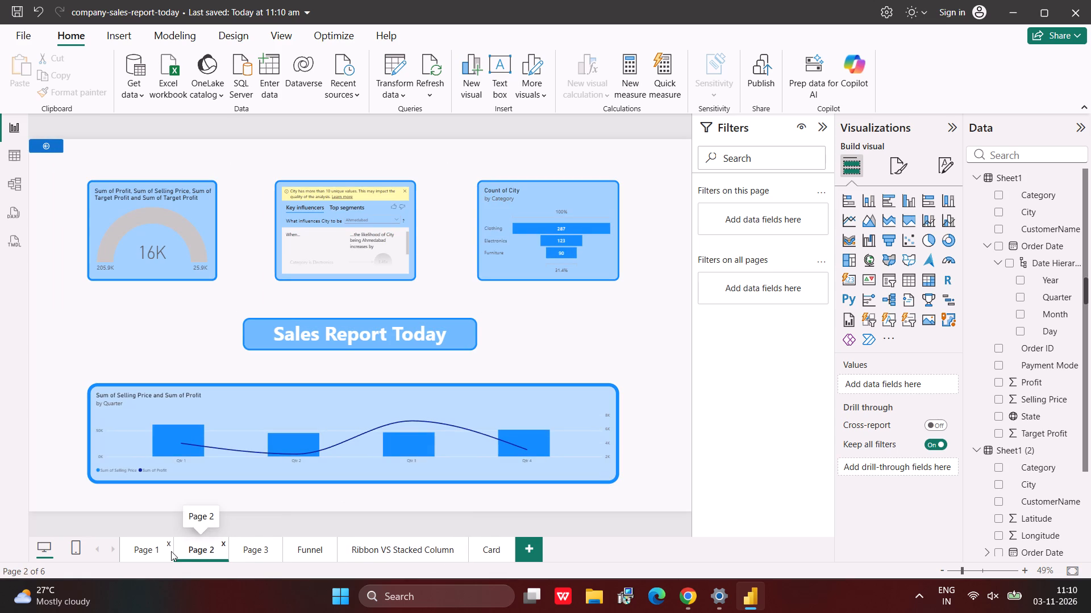
pyautogui.click(147, 549)
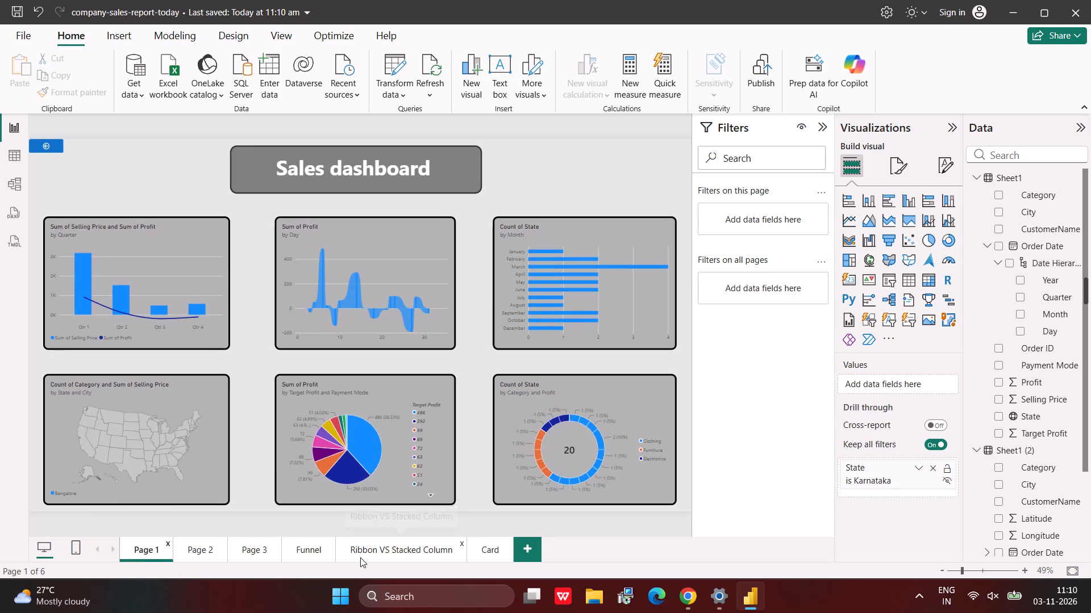
pyautogui.click(384, 551)
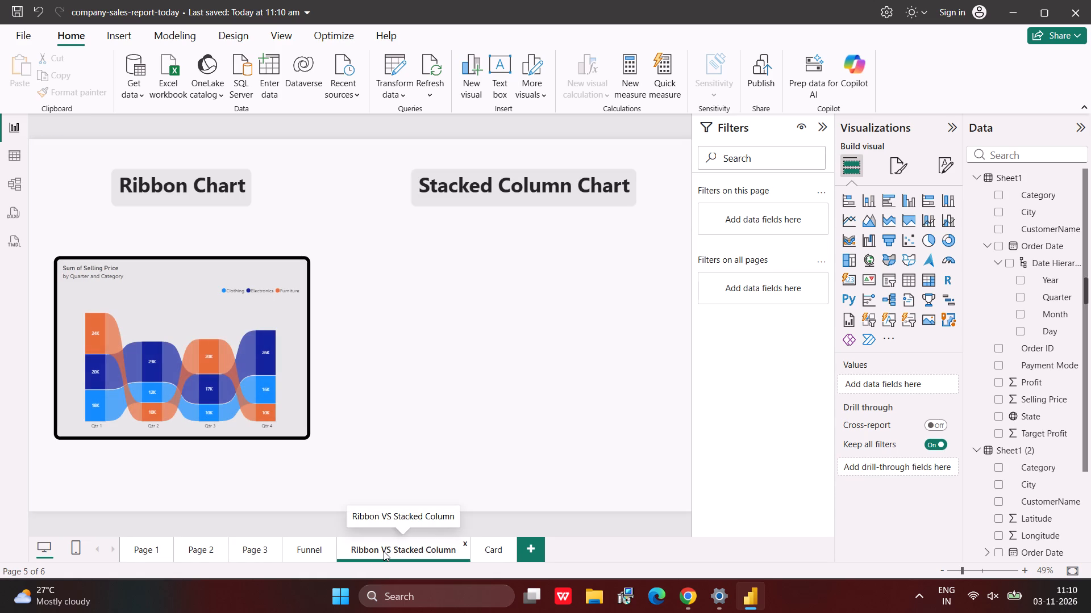
pyautogui.click(486, 441)
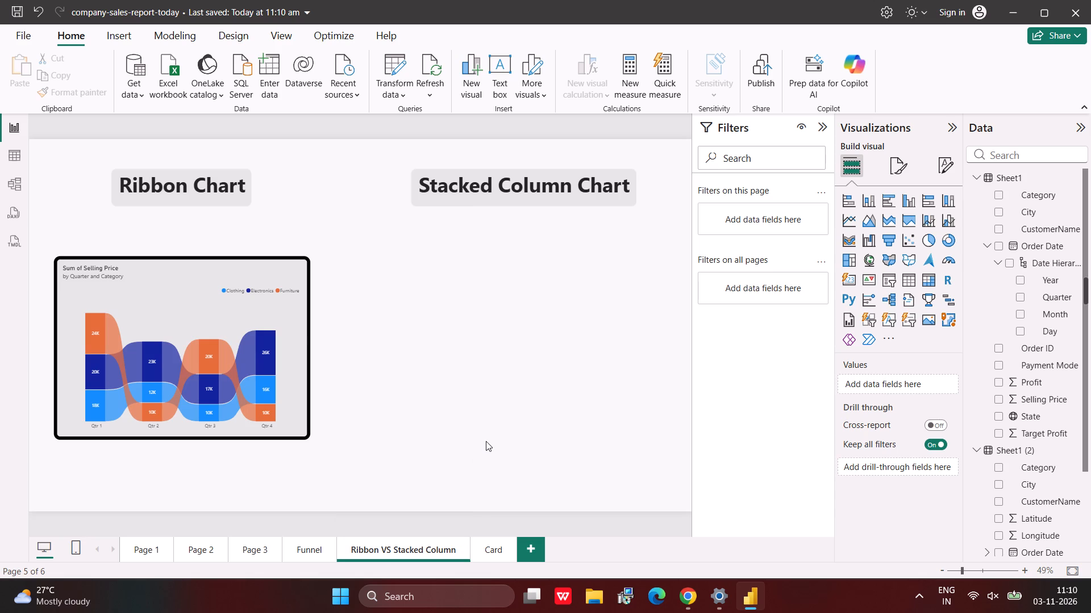
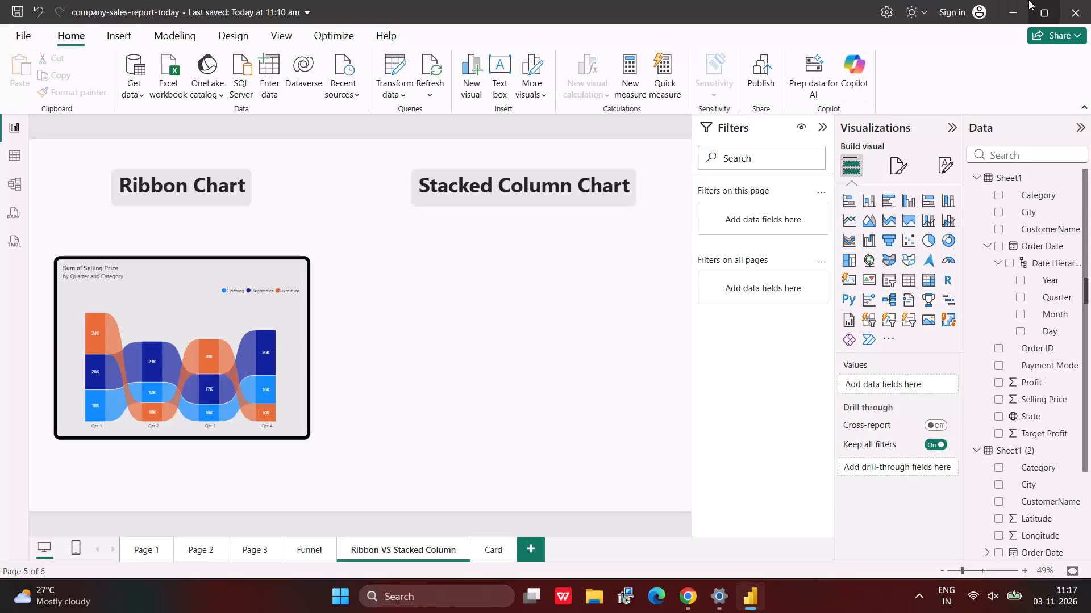
# Close the company-sales-report-today report and exit Power BI Desktop.
pyautogui.click(1069, 0)
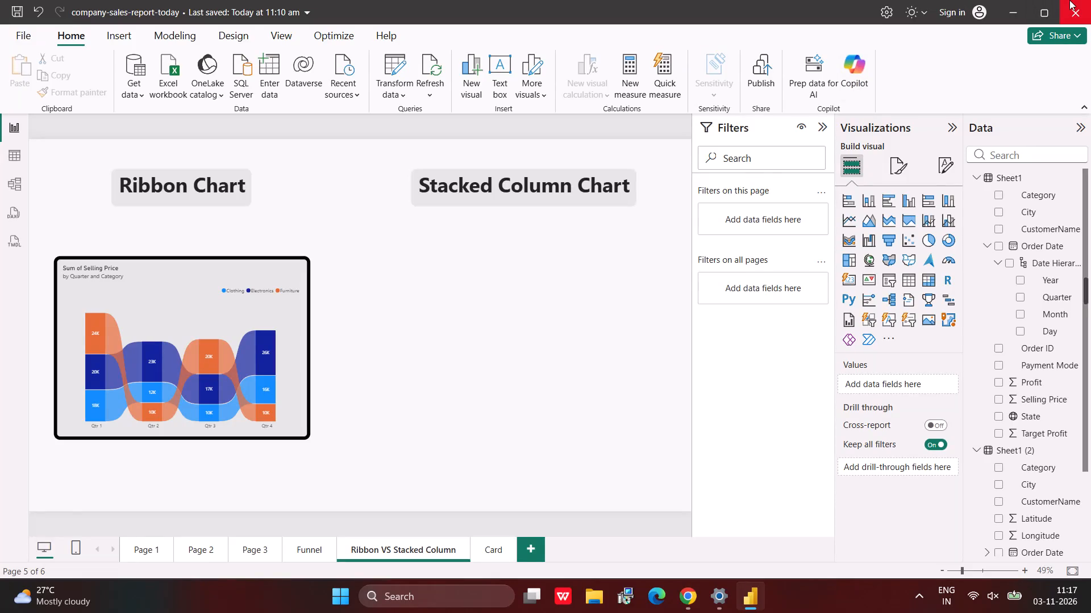
pyautogui.click(1061, 0)
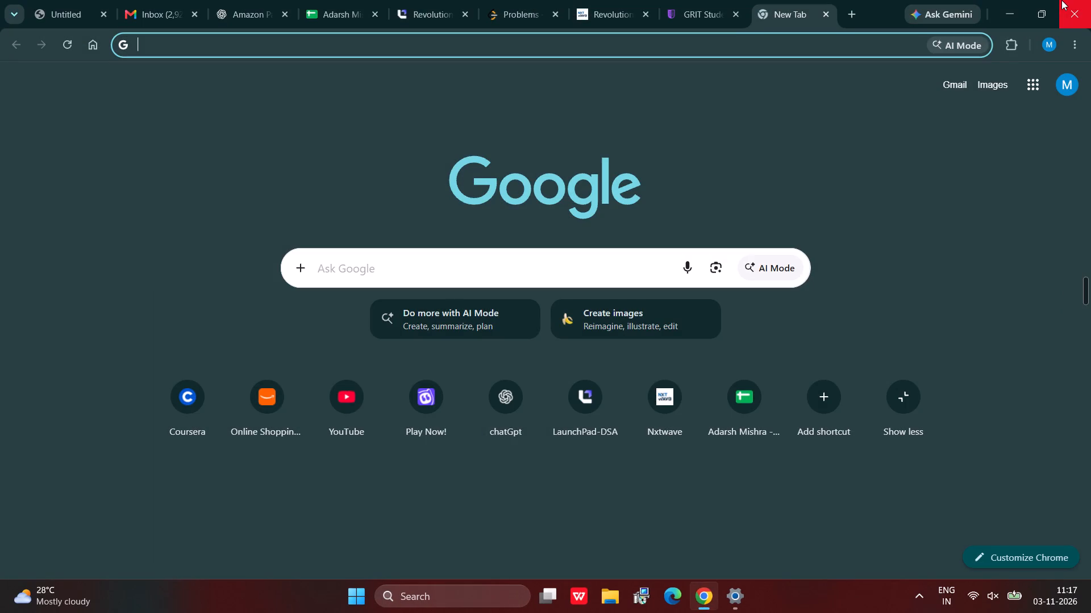